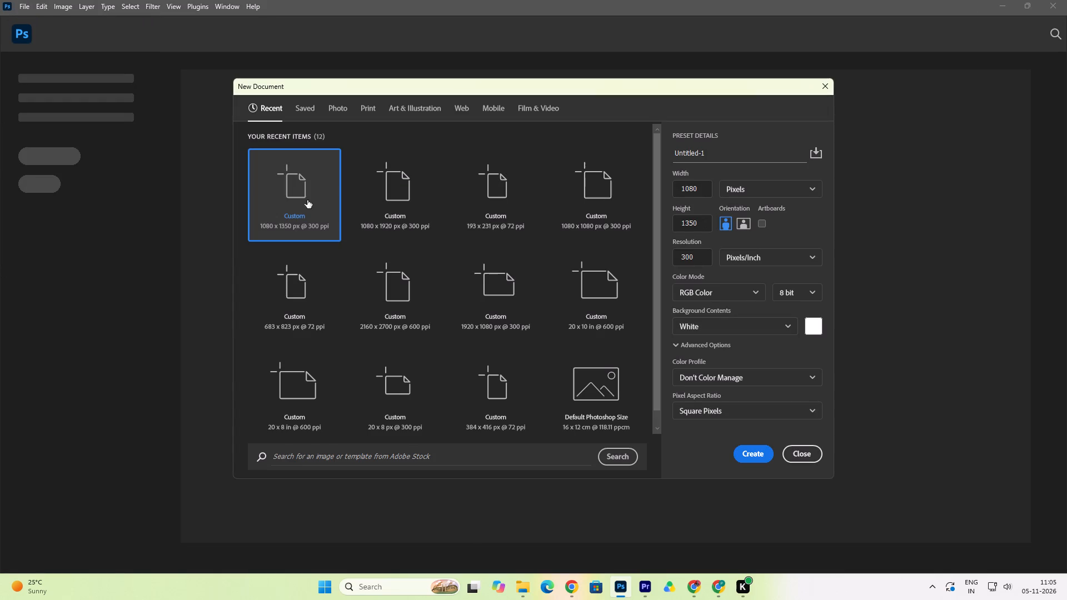
# In Photoshop, create a new 1080 x 1350 px document at 300 ppi from the recent custom preset.
pyautogui.click(292, 194)
pyautogui.click(753, 455)
# Place the newest Hindi Diwali post image from the Downloads folder into the document, filling the whole canvas.
pyautogui.click(524, 590)
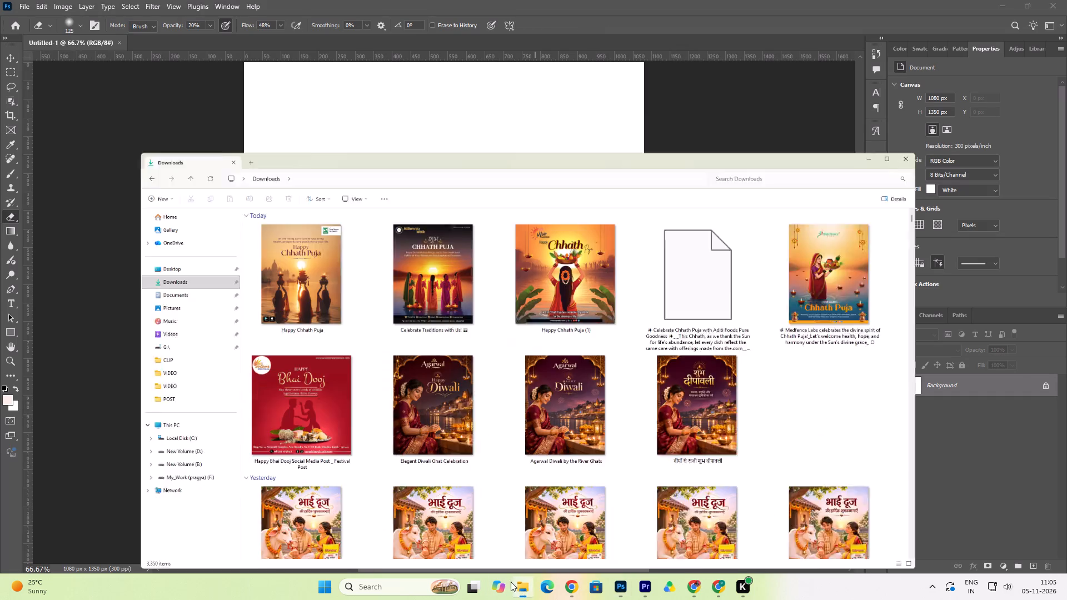
pyautogui.click(49, 176)
pyautogui.click(49, 176)
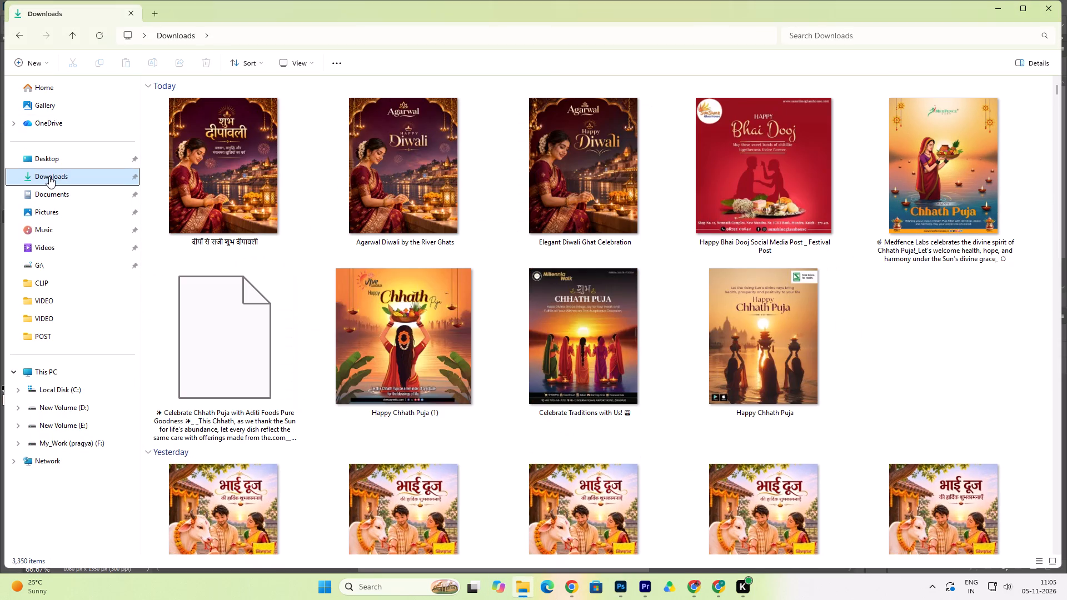
pyautogui.click(215, 156)
pyautogui.moveTo(199, 112); pyautogui.dragTo(619, 583)
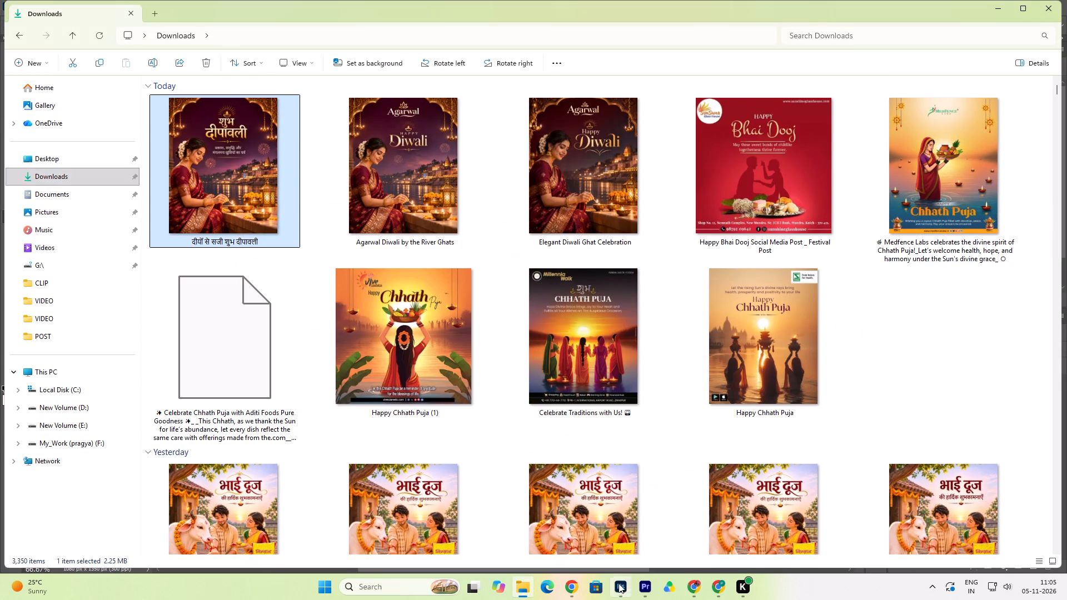
pyautogui.moveTo(619, 583); pyautogui.dragTo(440, 349)
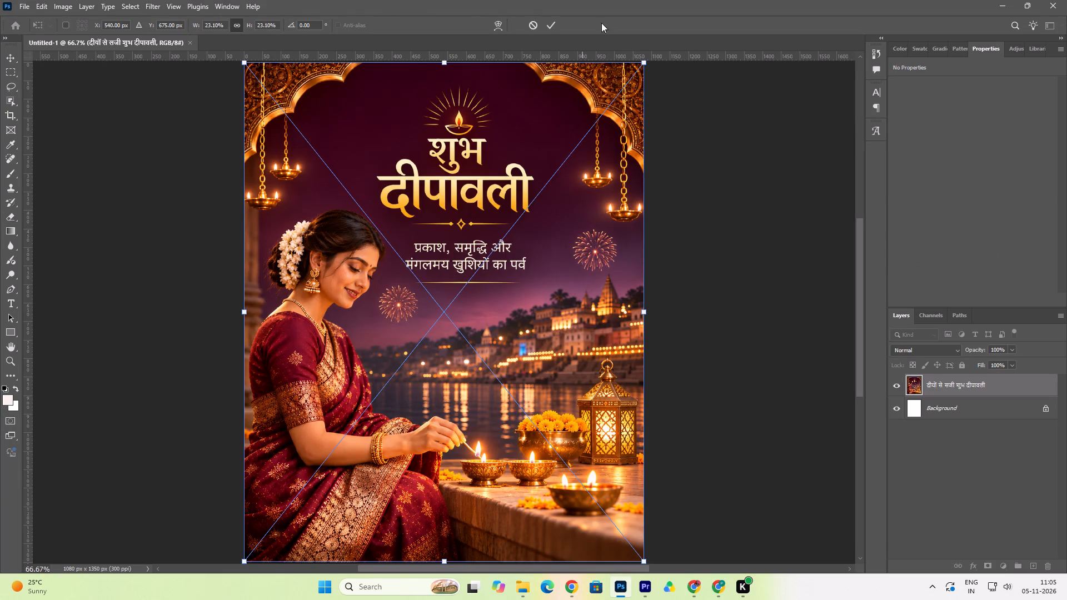
pyautogui.click(550, 26)
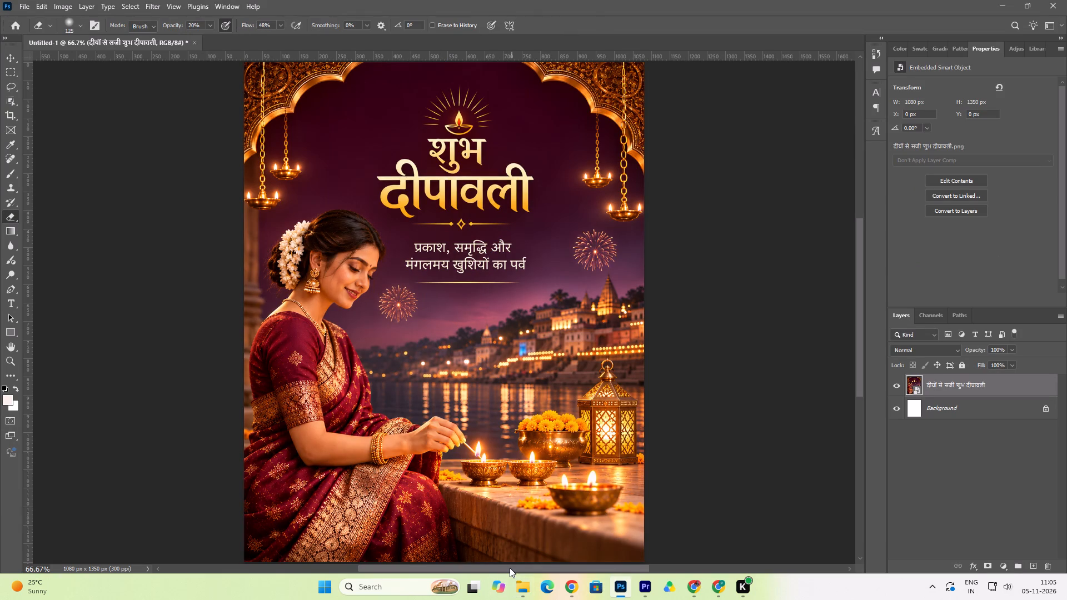
# Save the document as a Photoshop file named Diwali in the FESTIVE POST folder inside Agarwal on drive F, with Maximize Compatibility on.
pyautogui.moveTo(509, 568); pyautogui.dragTo(467, 565)
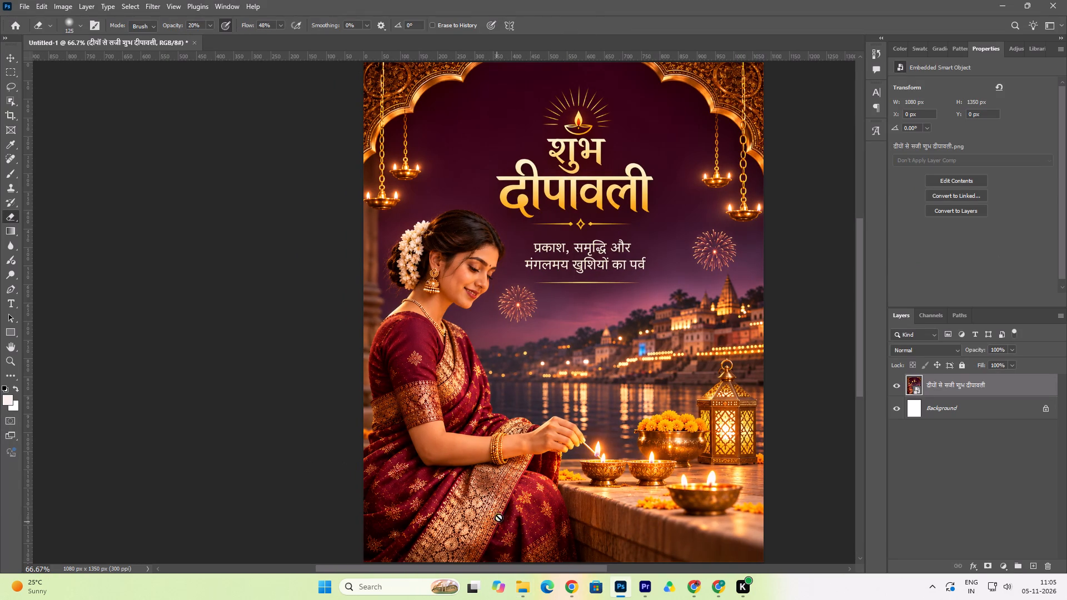
pyautogui.keyDown('alt'); pyautogui.scroll(-2, 513, 447); pyautogui.keyUp('alt')
pyautogui.scroll(-1, 508, 258)
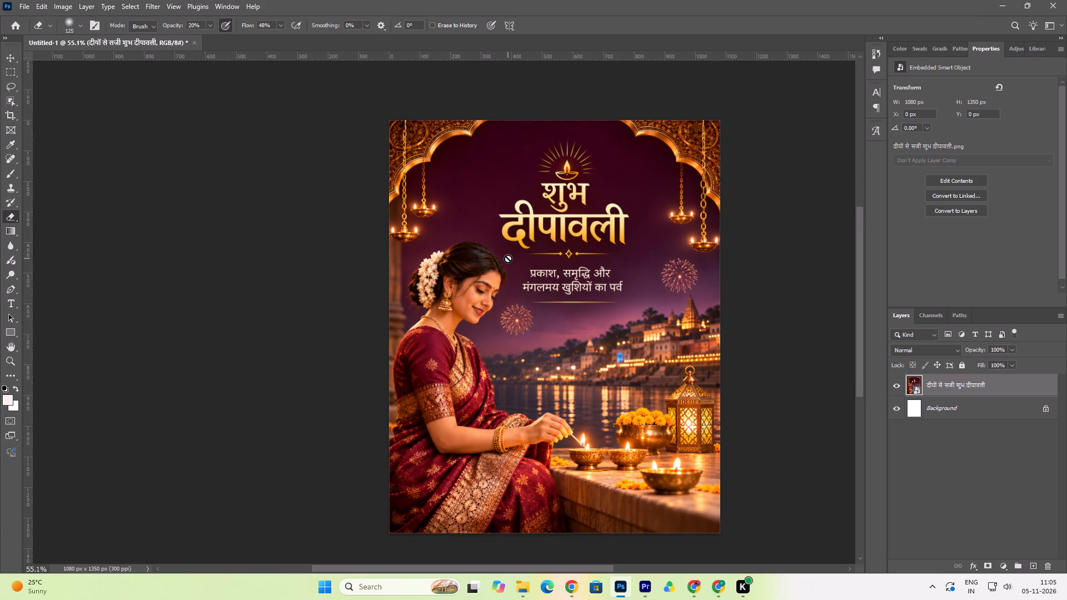
pyautogui.scroll(-2, 508, 258)
pyautogui.click(11, 58)
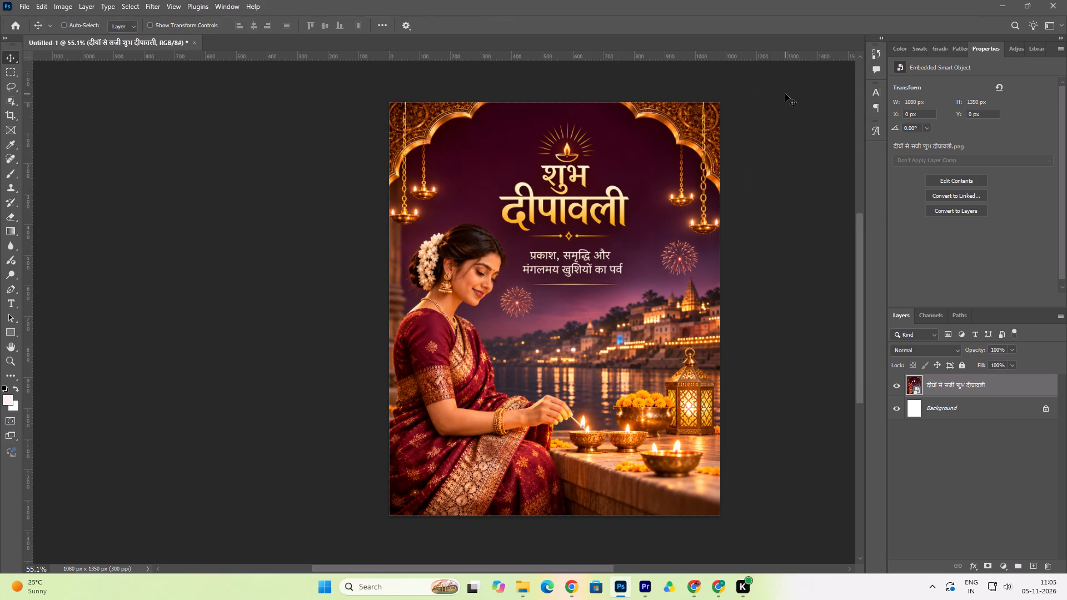
pyautogui.hotkey('ctrl', 's')
pyautogui.press('BackSpace')
pyautogui.press('BackSpace')
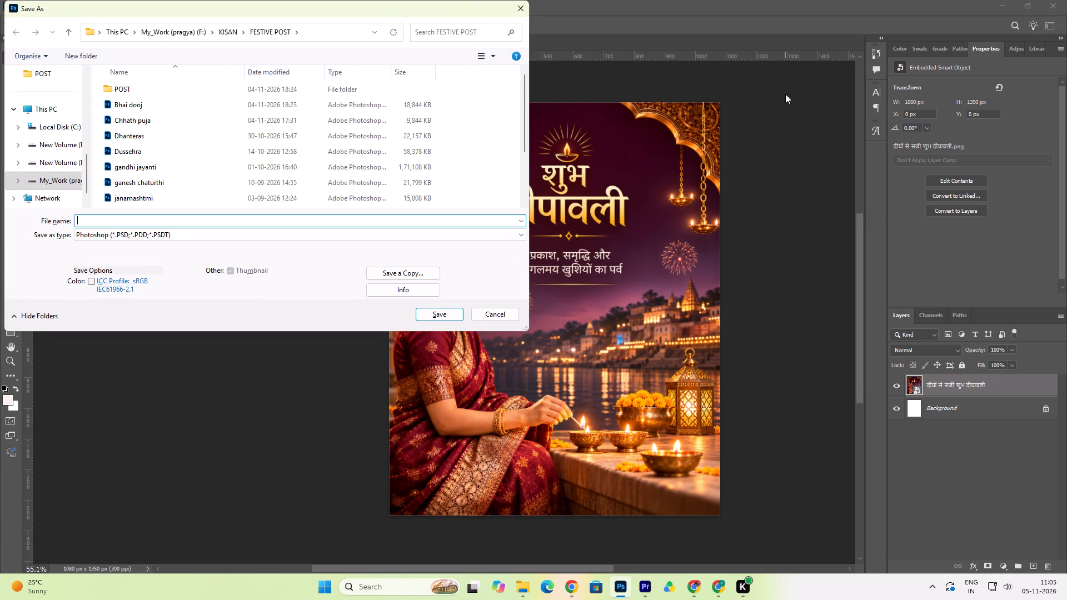
pyautogui.press('BackSpace')
pyautogui.press('d')
pyautogui.write('iwali')
pyautogui.press('space')
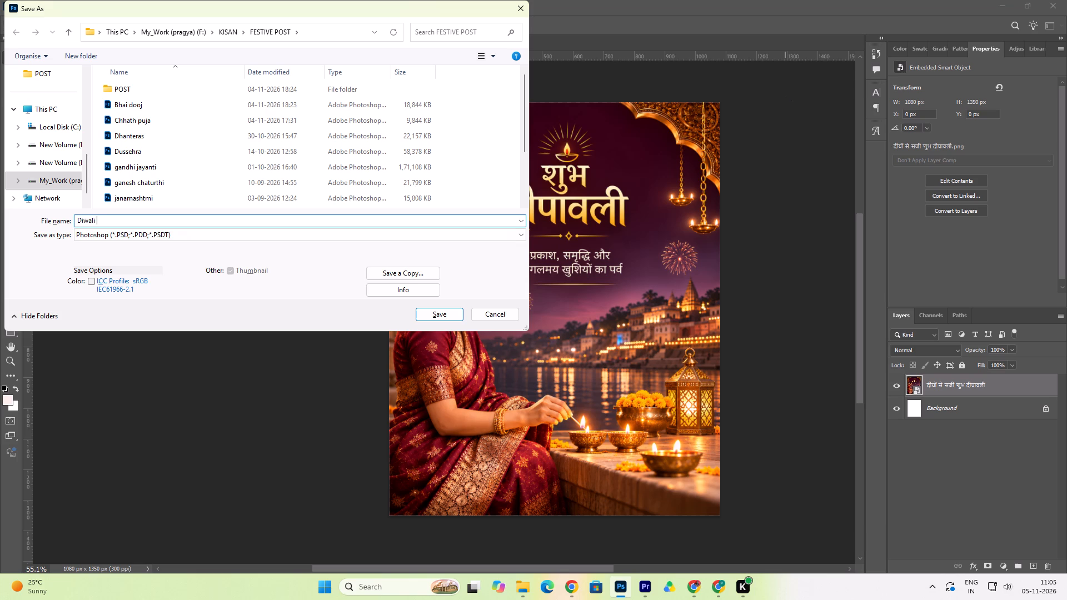
pyautogui.click(65, 182)
pyautogui.doubleClick(142, 83)
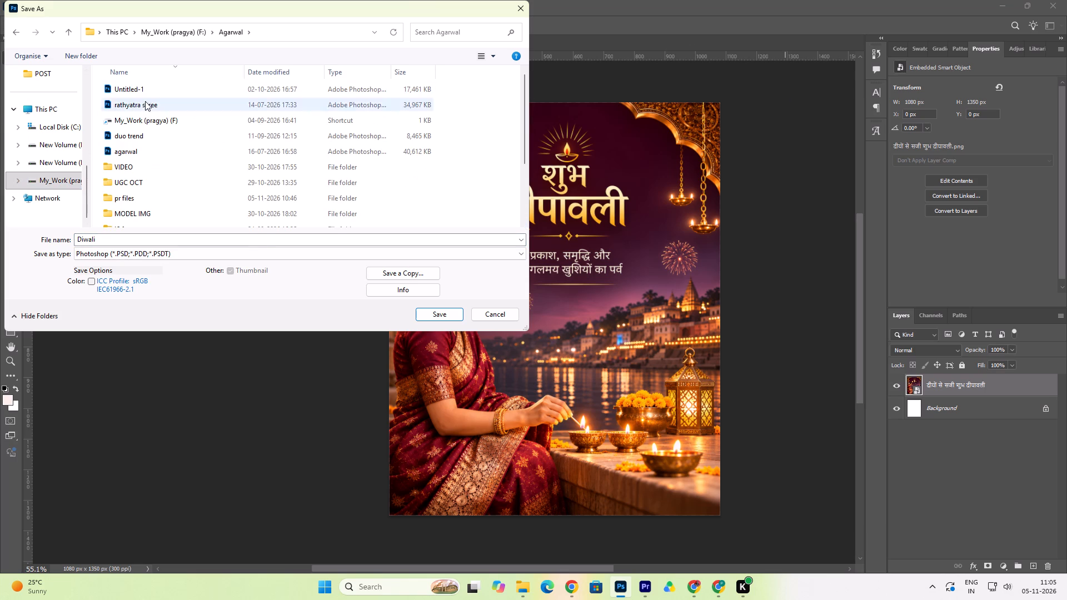
pyautogui.scroll(-3, 146, 201)
pyautogui.doubleClick(160, 174)
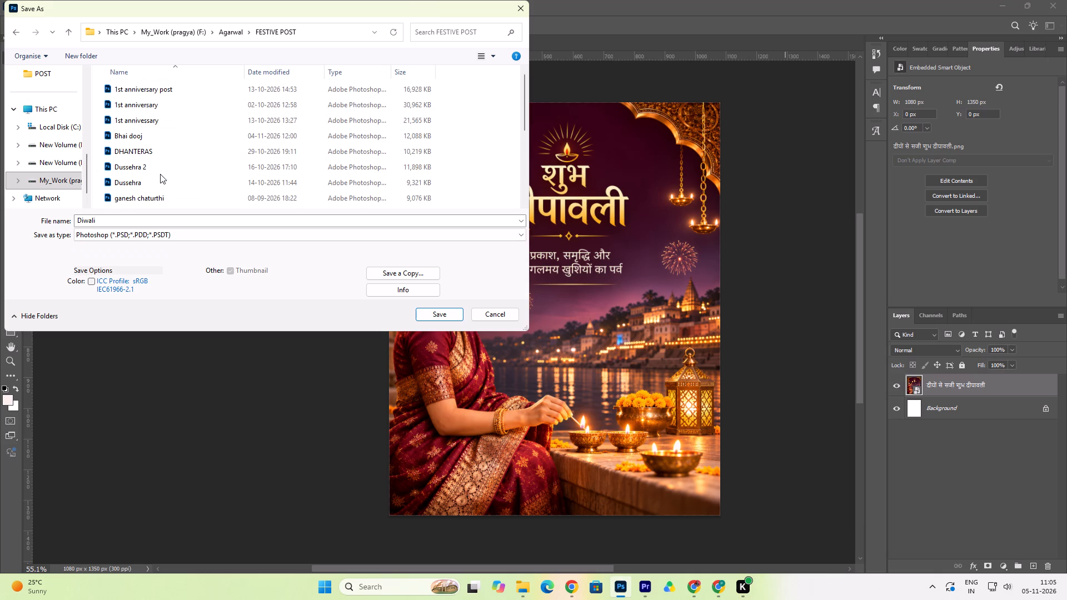
pyautogui.click(448, 312)
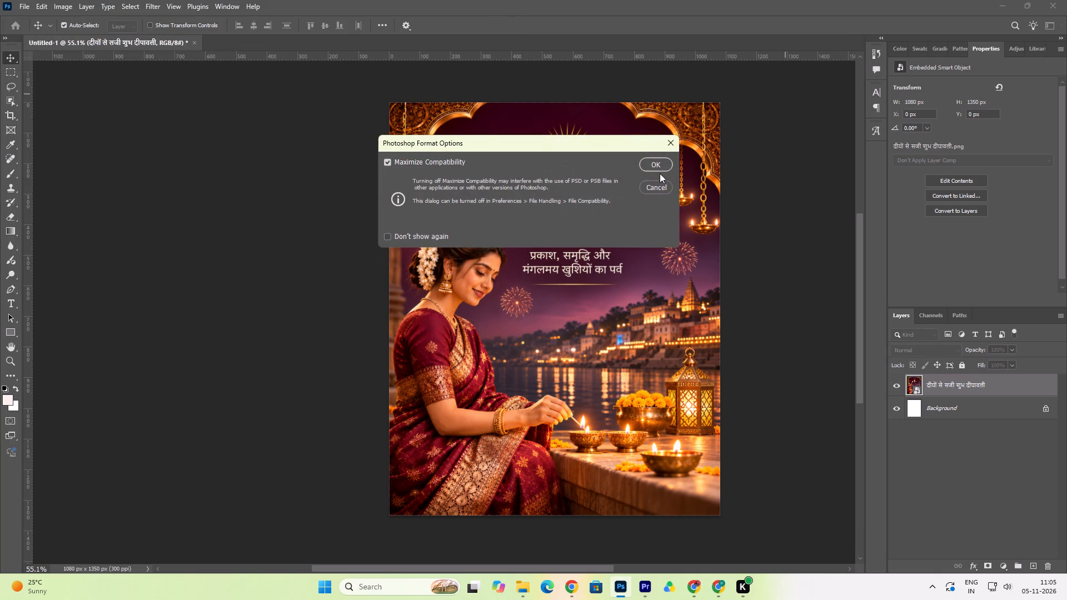
pyautogui.click(661, 160)
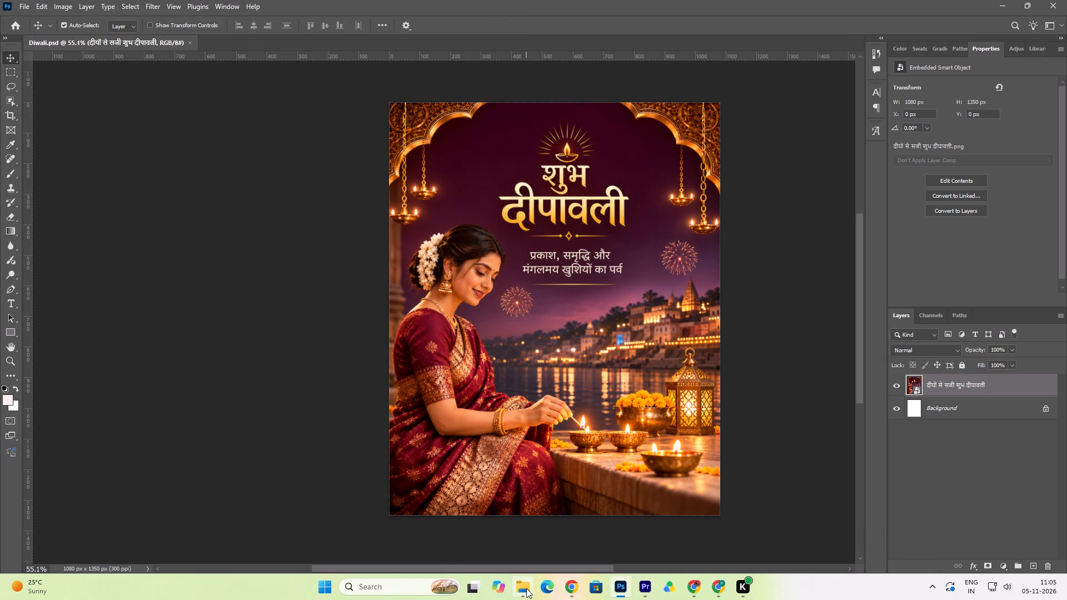
# Place the AGGRAWAL FOOTER image from the Agarwal l&f folder over the post at its full-canvas size.
pyautogui.click(526, 588)
pyautogui.click(68, 447)
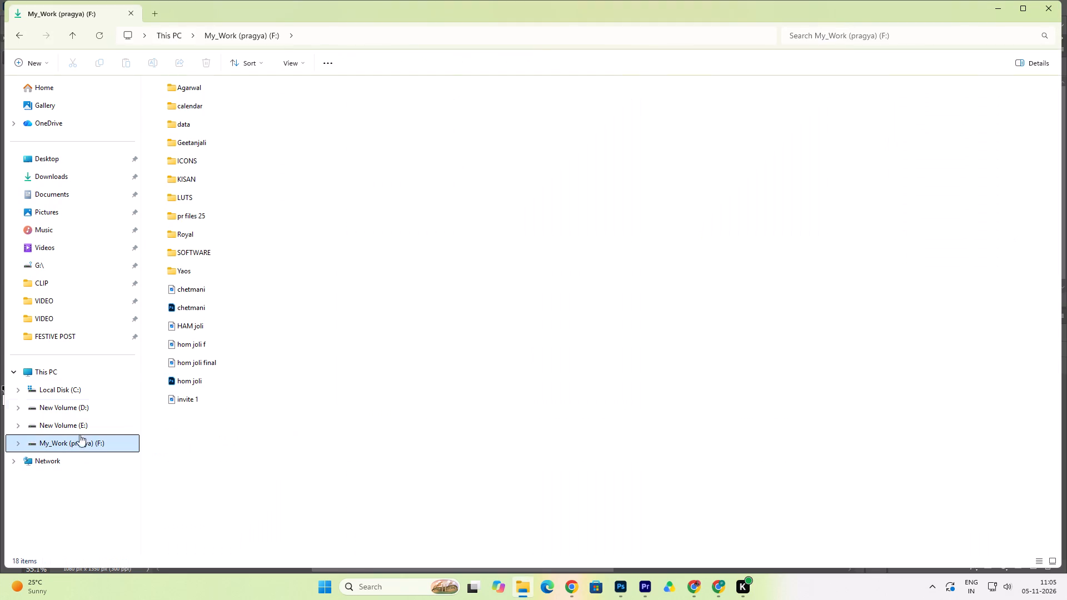
pyautogui.doubleClick(188, 83)
pyautogui.doubleClick(184, 182)
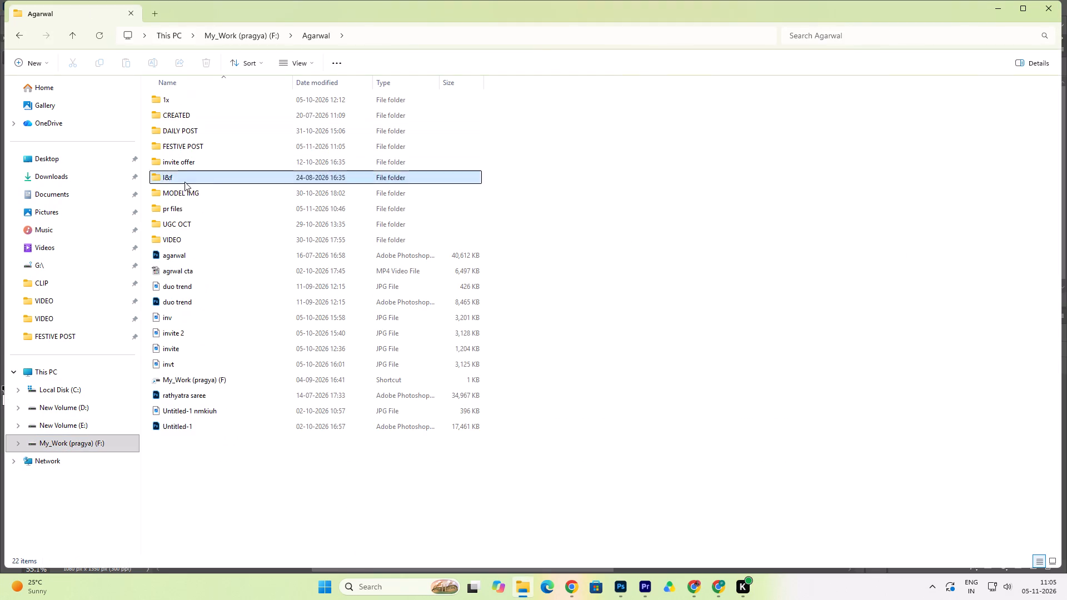
pyautogui.moveTo(184, 131); pyautogui.dragTo(687, 458)
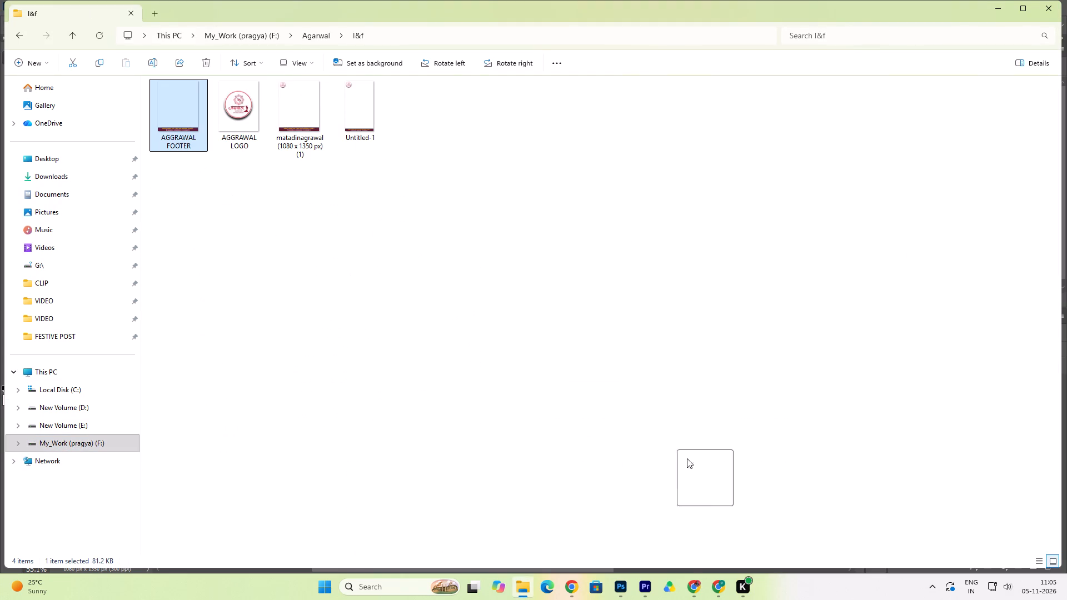
pyautogui.moveTo(687, 458); pyautogui.dragTo(559, 488)
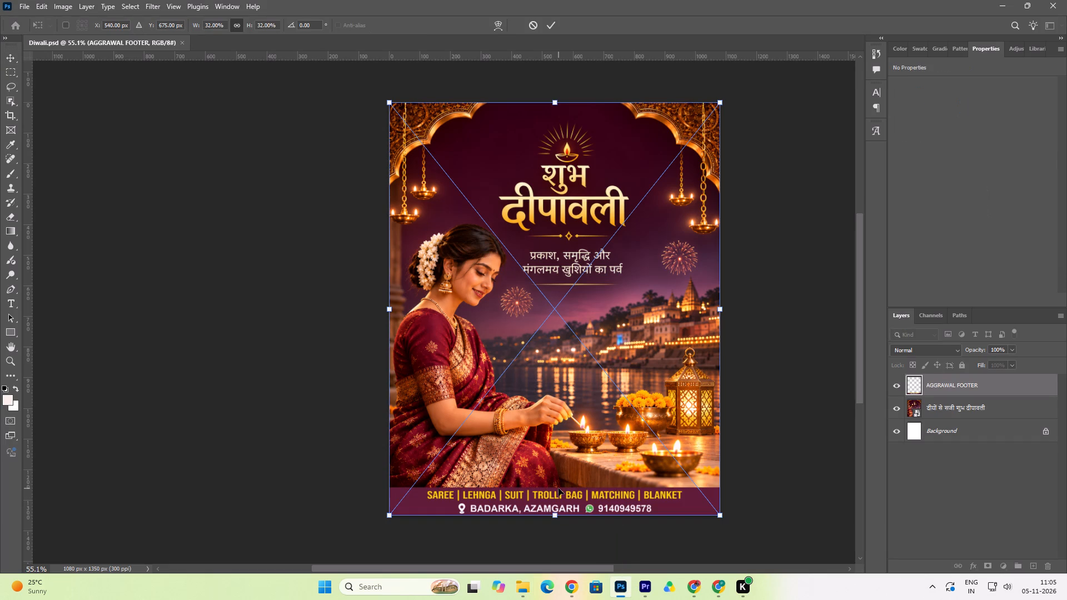
pyautogui.click(550, 23)
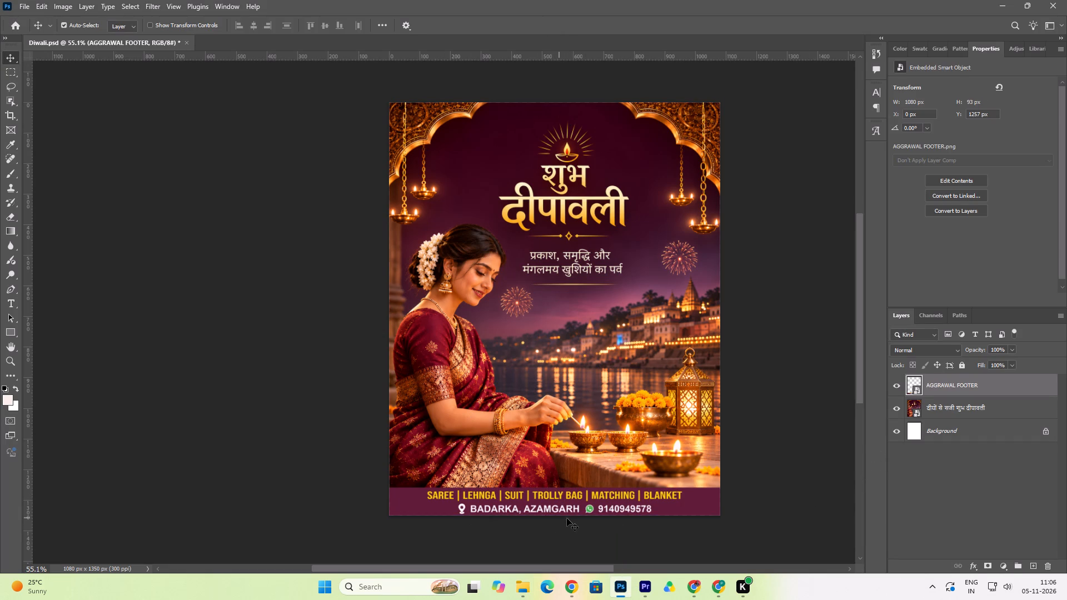
# Place the AGGRAWAL LOGO image from the l&f folder, scaled to about 5.94%, horizontally centred at the post's top edge.
pyautogui.click(525, 588)
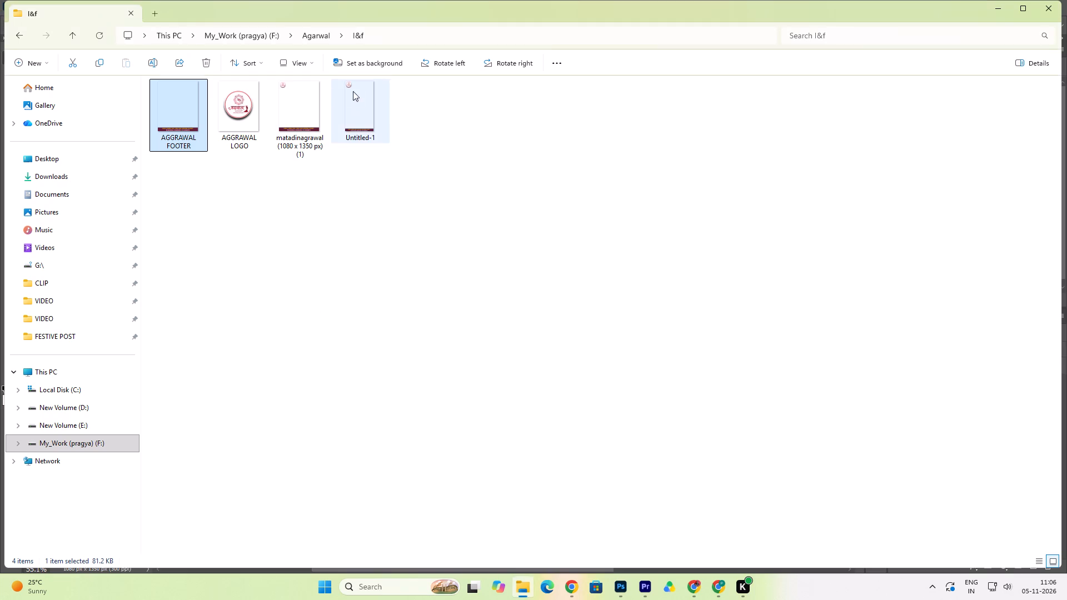
pyautogui.moveTo(240, 106); pyautogui.dragTo(624, 585)
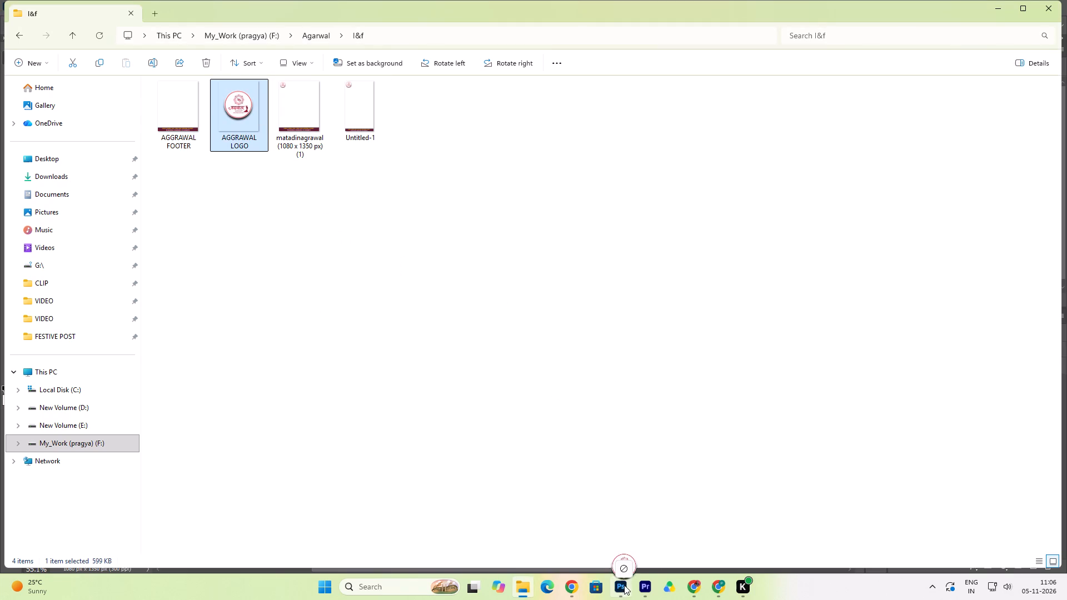
pyautogui.moveTo(624, 585); pyautogui.dragTo(579, 314)
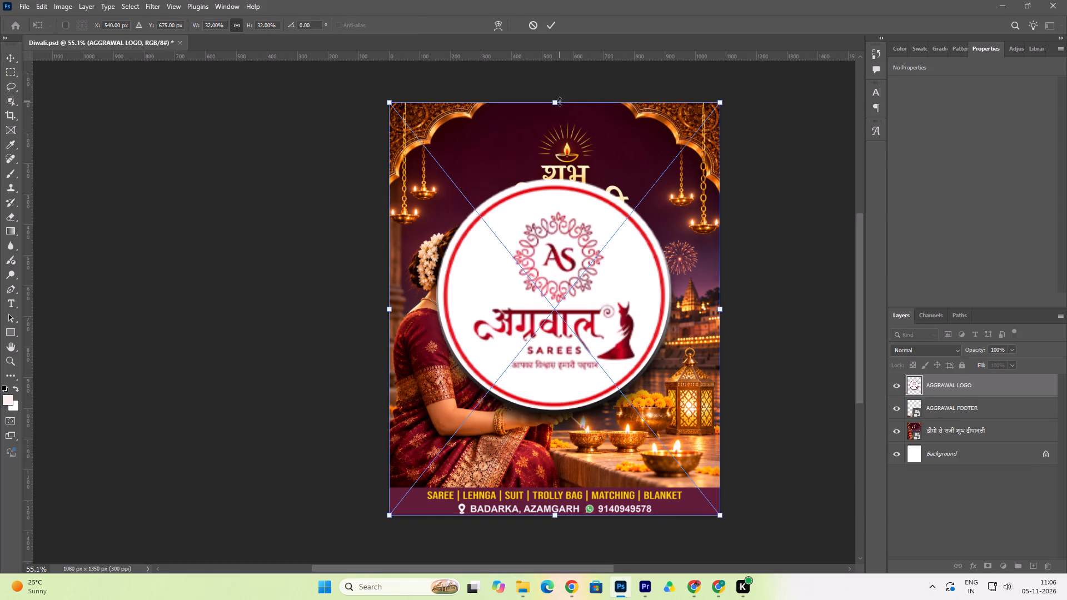
pyautogui.moveTo(555, 100); pyautogui.dragTo(600, 447)
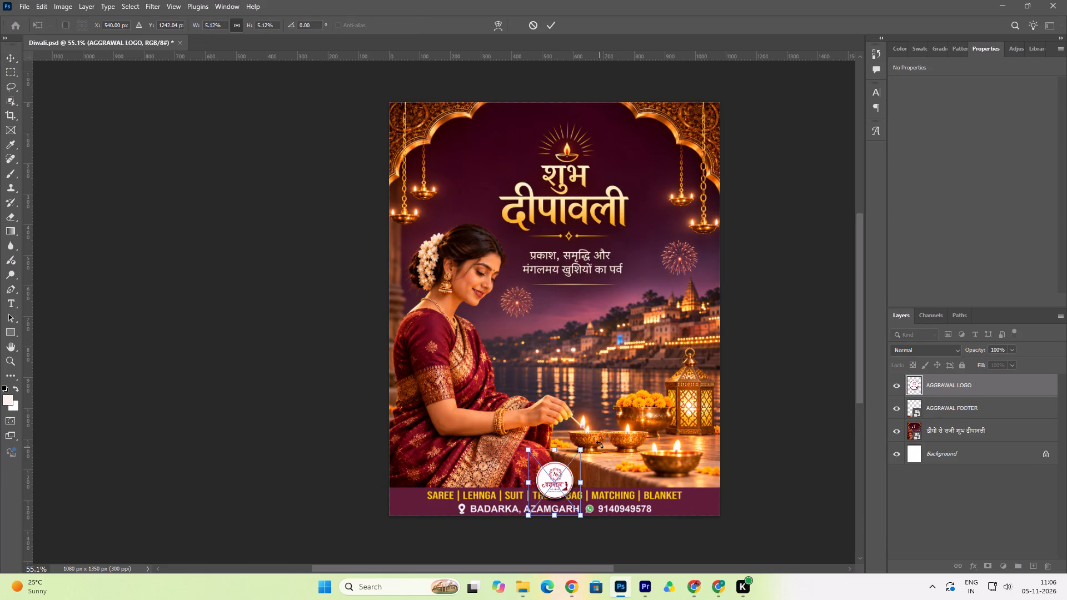
pyautogui.moveTo(556, 487); pyautogui.dragTo(562, 128)
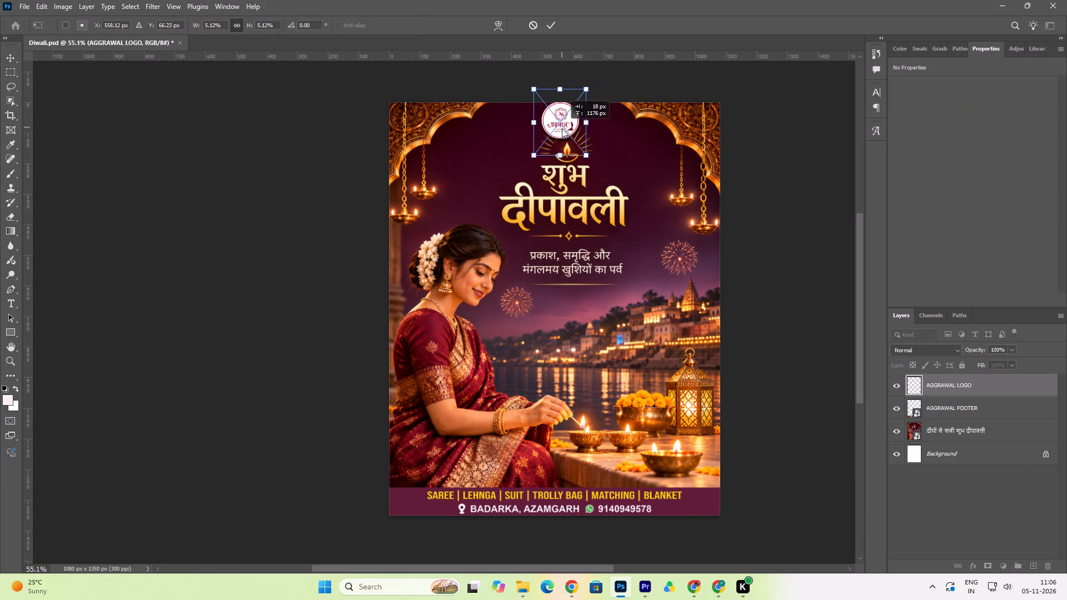
pyautogui.moveTo(562, 128); pyautogui.dragTo(526, 159)
pyautogui.moveTo(527, 157); pyautogui.dragTo(562, 148)
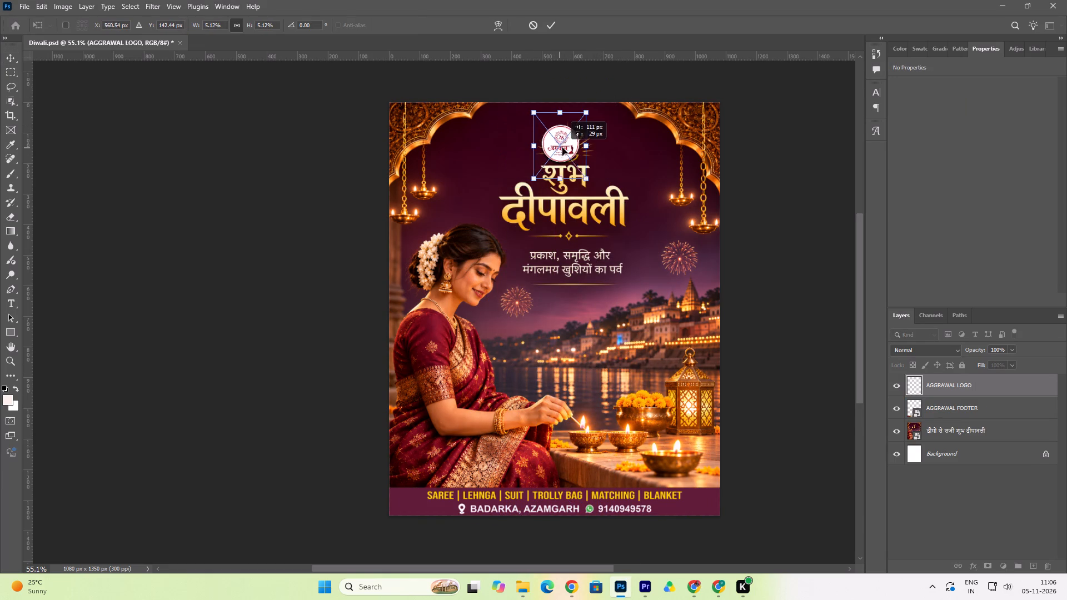
pyautogui.moveTo(562, 148); pyautogui.dragTo(565, 148)
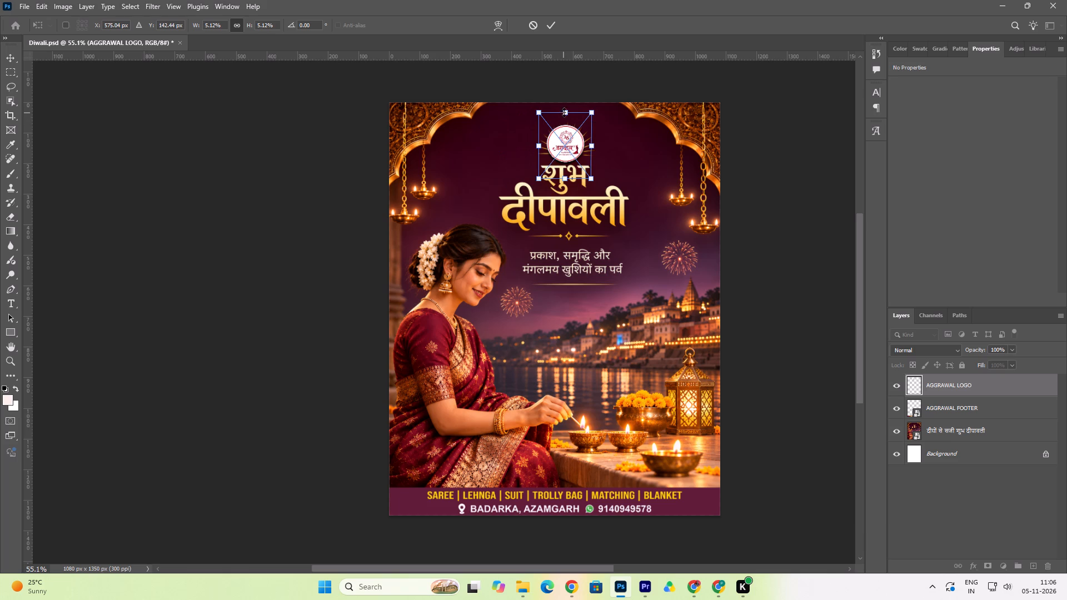
pyautogui.moveTo(567, 111); pyautogui.dragTo(575, 100)
pyautogui.moveTo(564, 136); pyautogui.dragTo(560, 129)
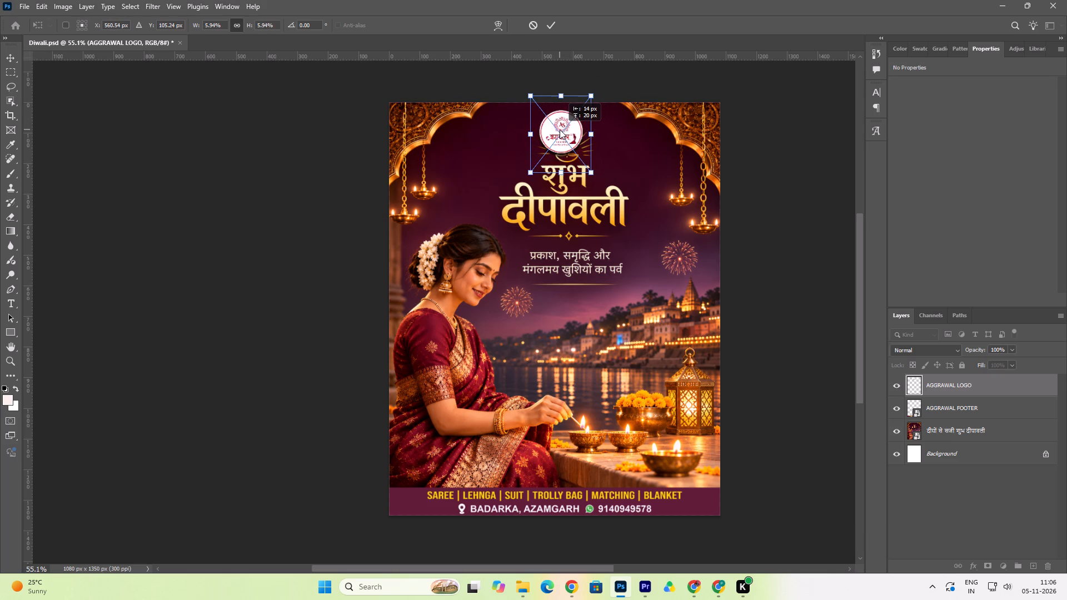
pyautogui.moveTo(560, 129); pyautogui.dragTo(557, 129)
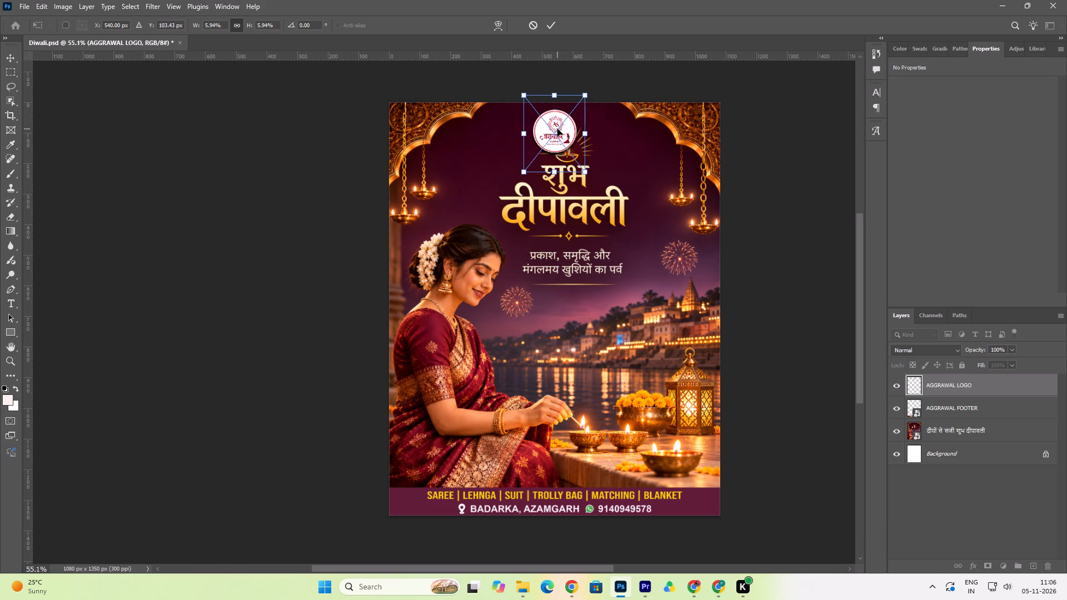
pyautogui.click(555, 23)
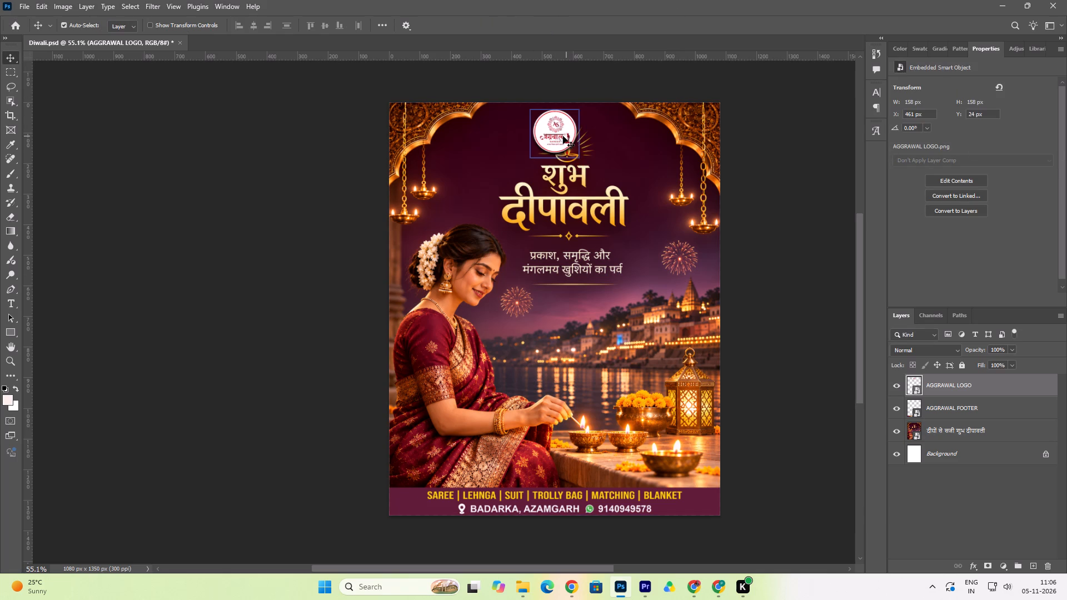
# Move the Agarwal logo into the post's upper-right area, at about X 818 px, Y 61 px.
pyautogui.moveTo(562, 136); pyautogui.dragTo(672, 147)
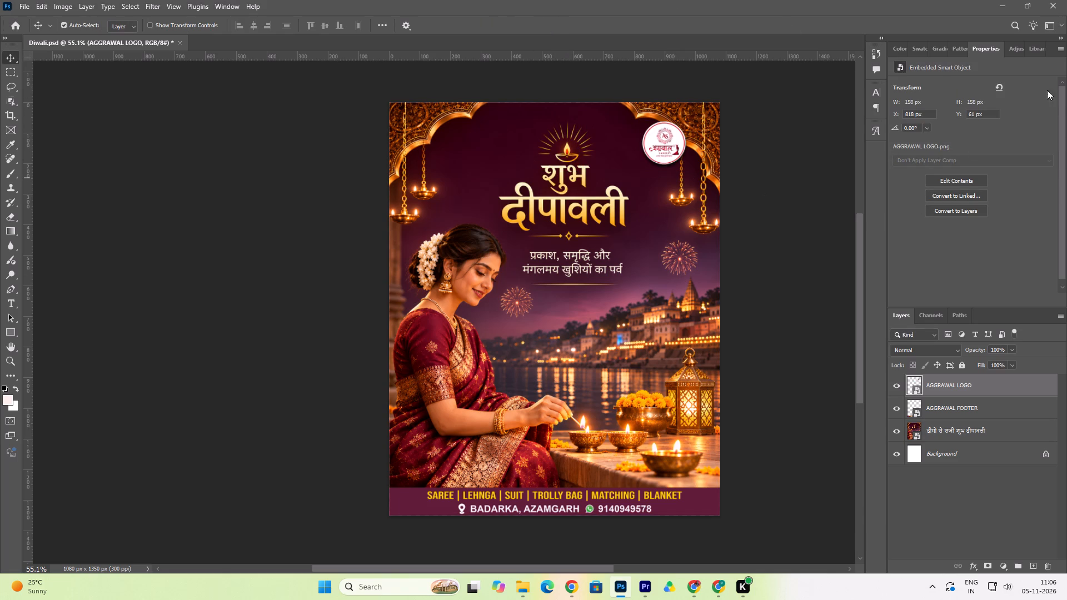
# Copy a rectangular area of about 619 × 603 px around the शुभ दीपावली heading from the Diwali image to a new layer.
pyautogui.click(14, 69)
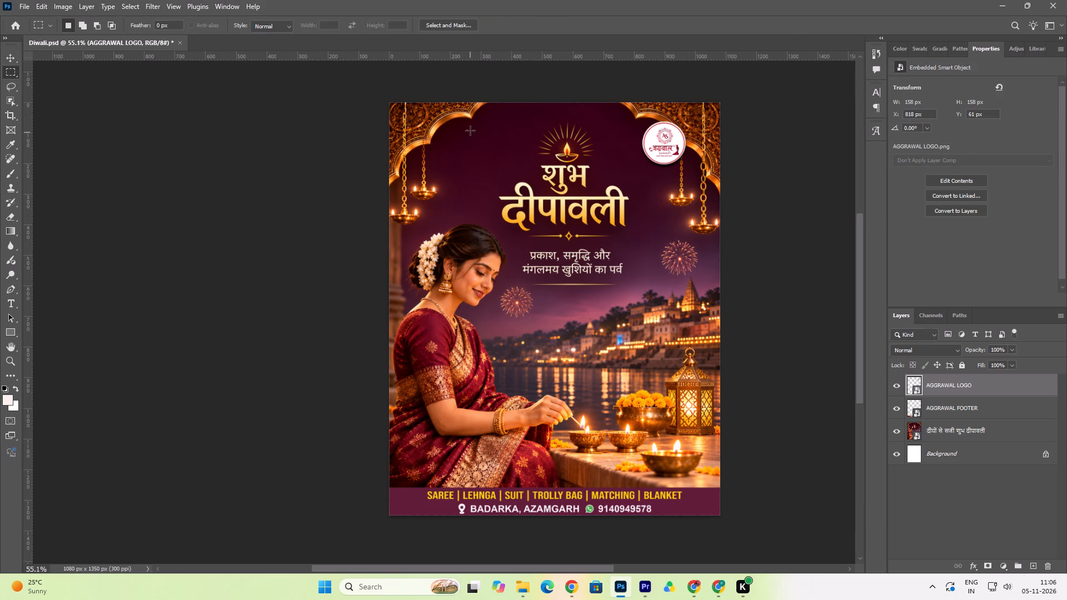
pyautogui.moveTo(470, 113); pyautogui.dragTo(606, 137)
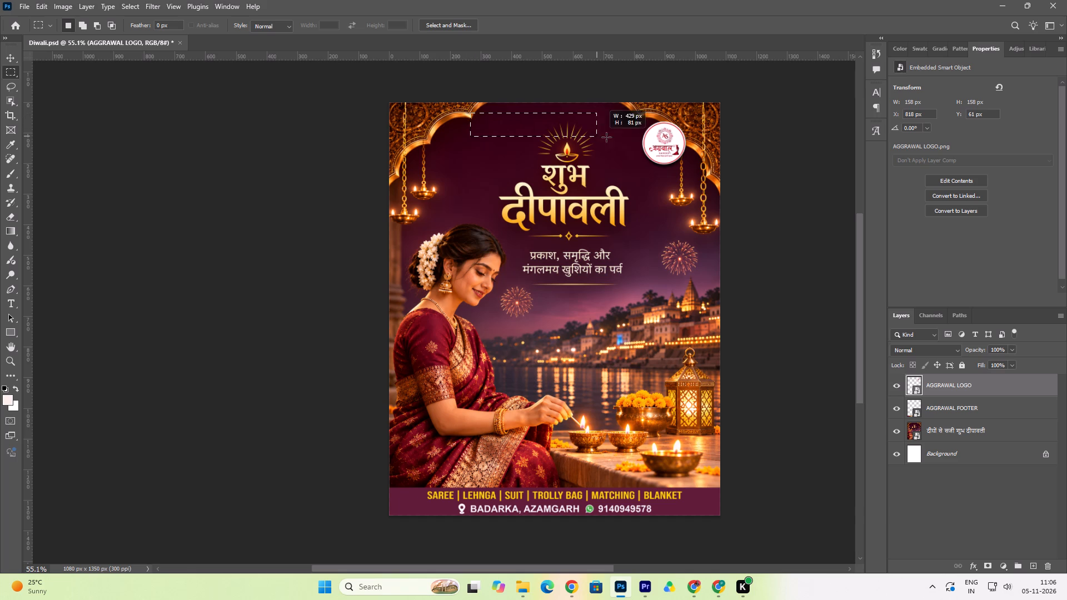
pyautogui.moveTo(606, 137); pyautogui.dragTo(659, 297)
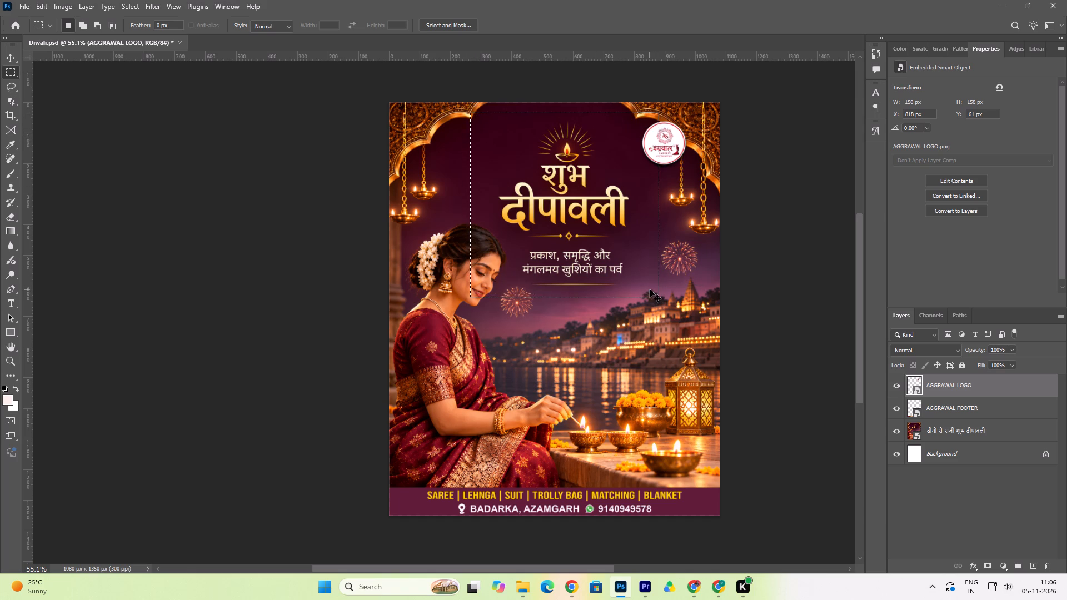
pyautogui.hotkey('ctrl', 'j')
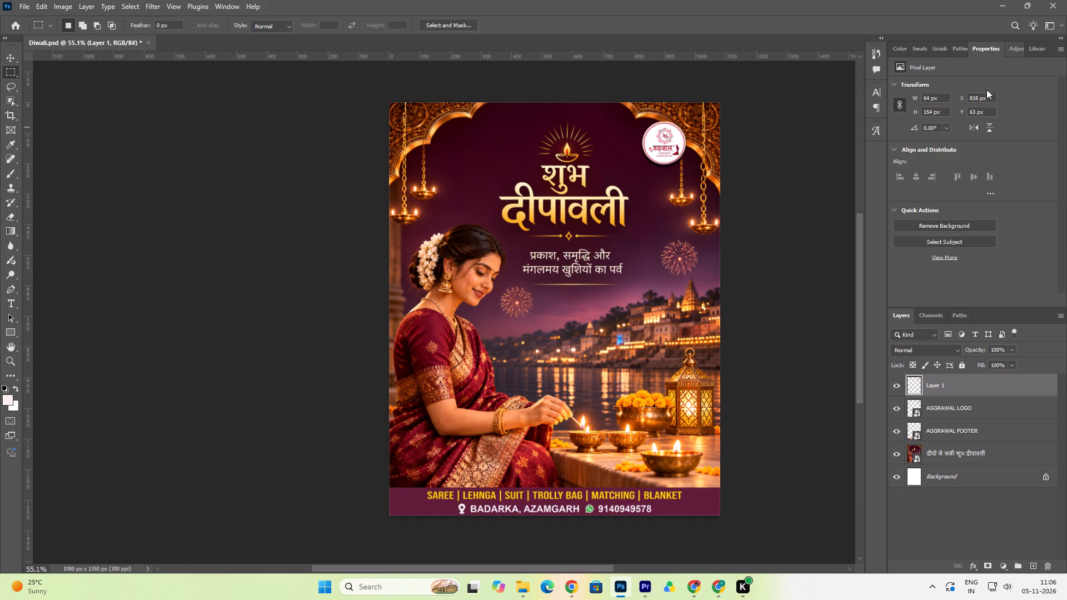
pyautogui.hotkey('ctrl', 'z')
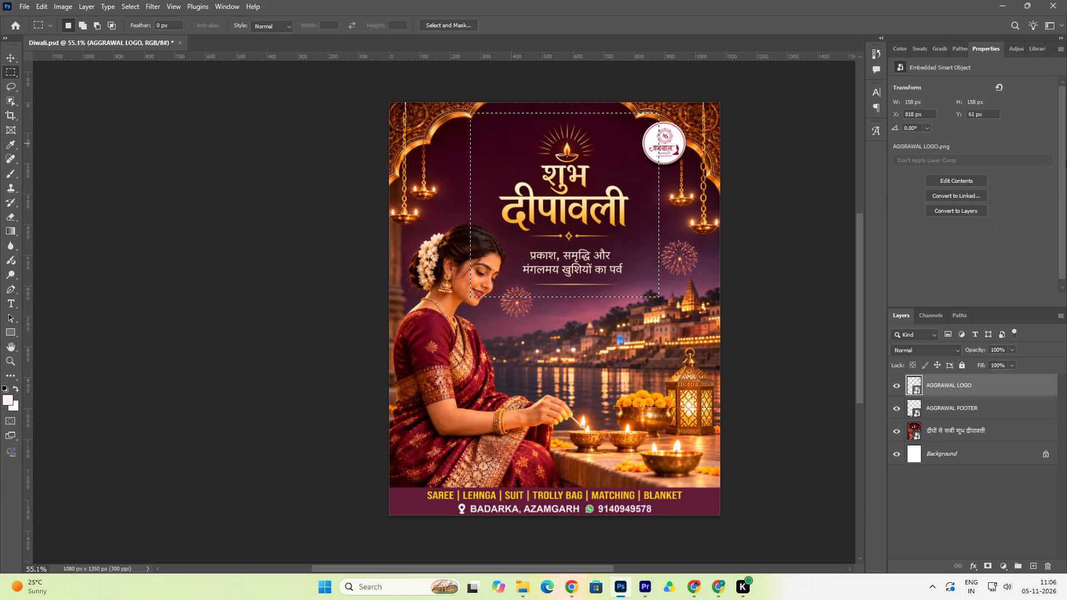
pyautogui.click(984, 435)
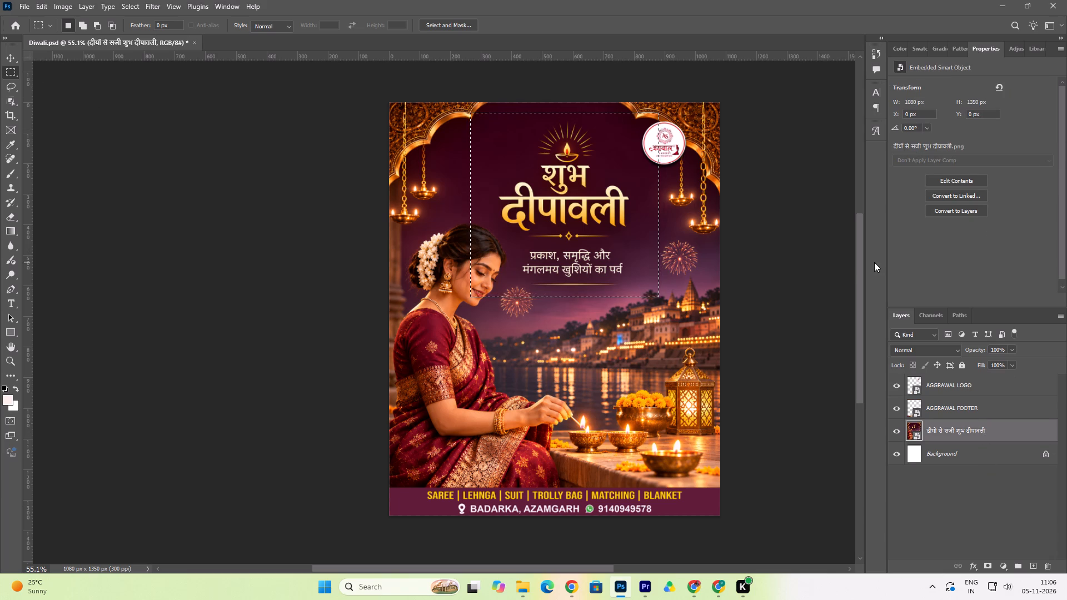
pyautogui.hotkey('ctrl', 'j')
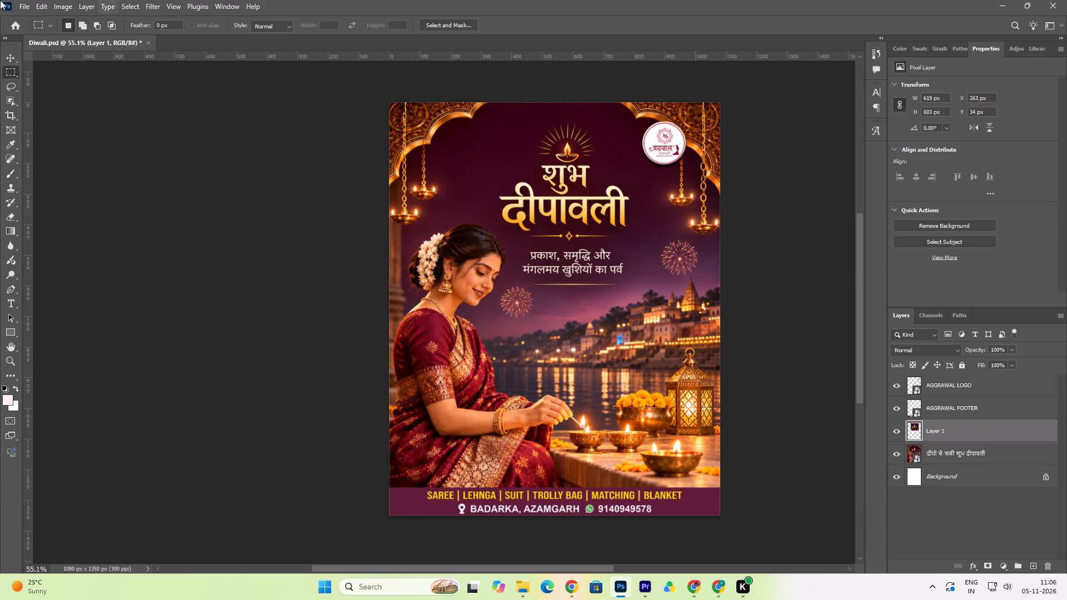
# Scale the copied heading layer down to about 539 × 525 px and move it lower, to about X 251 px, Y 119 px.
pyautogui.click(10, 55)
pyautogui.click(601, 208)
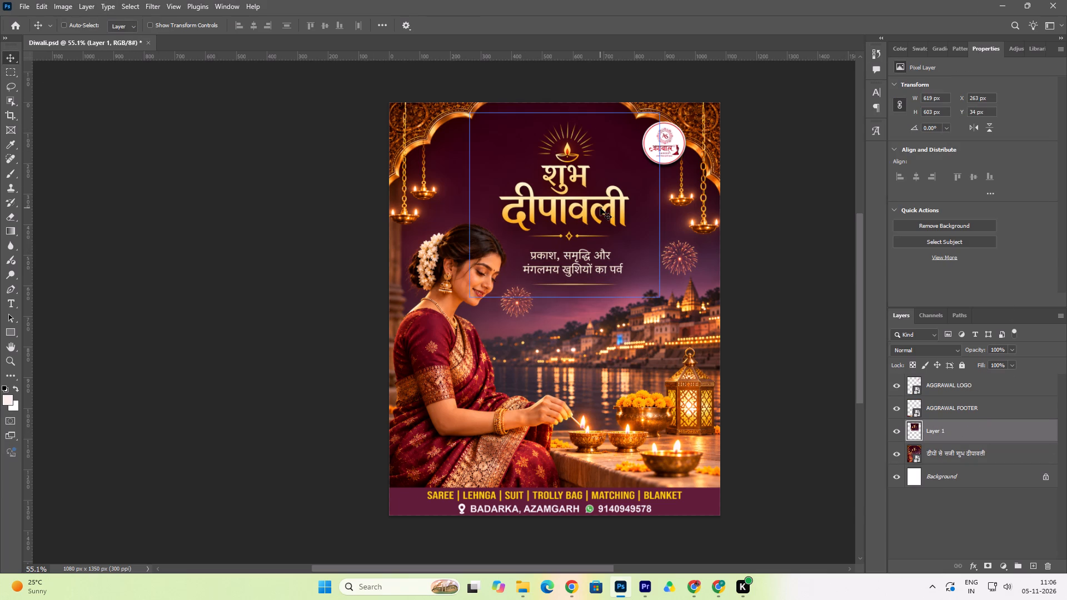
pyautogui.hotkey('ctrl', 't')
pyautogui.moveTo(657, 297); pyautogui.dragTo(634, 285)
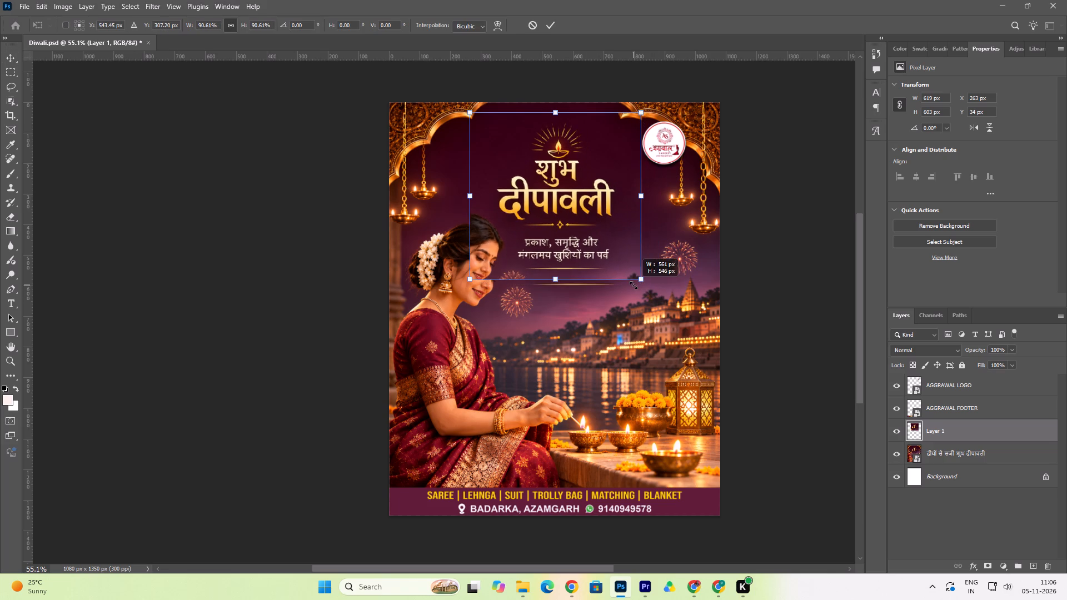
pyautogui.moveTo(634, 285); pyautogui.dragTo(635, 284)
pyautogui.moveTo(576, 207); pyautogui.dragTo(571, 222)
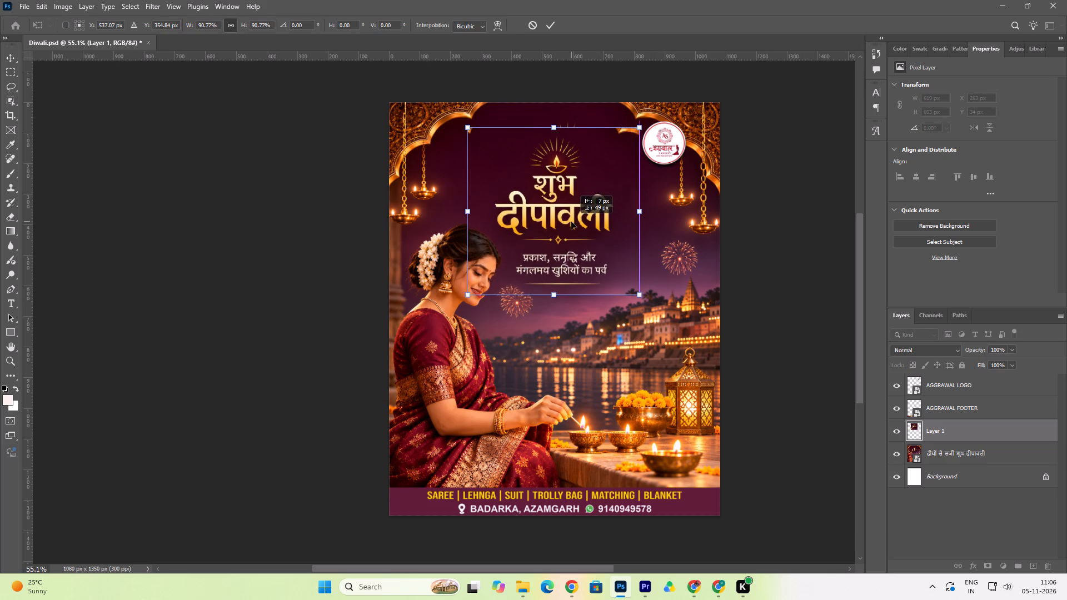
pyautogui.moveTo(571, 222); pyautogui.dragTo(573, 223)
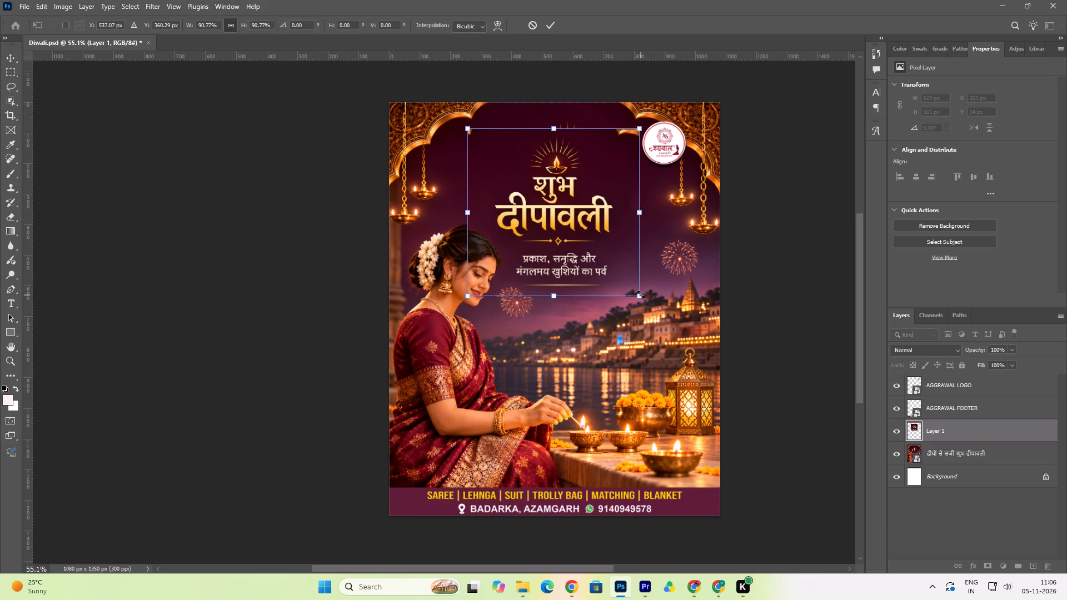
pyautogui.moveTo(641, 294); pyautogui.dragTo(634, 287)
pyautogui.moveTo(561, 208); pyautogui.dragTo(562, 216)
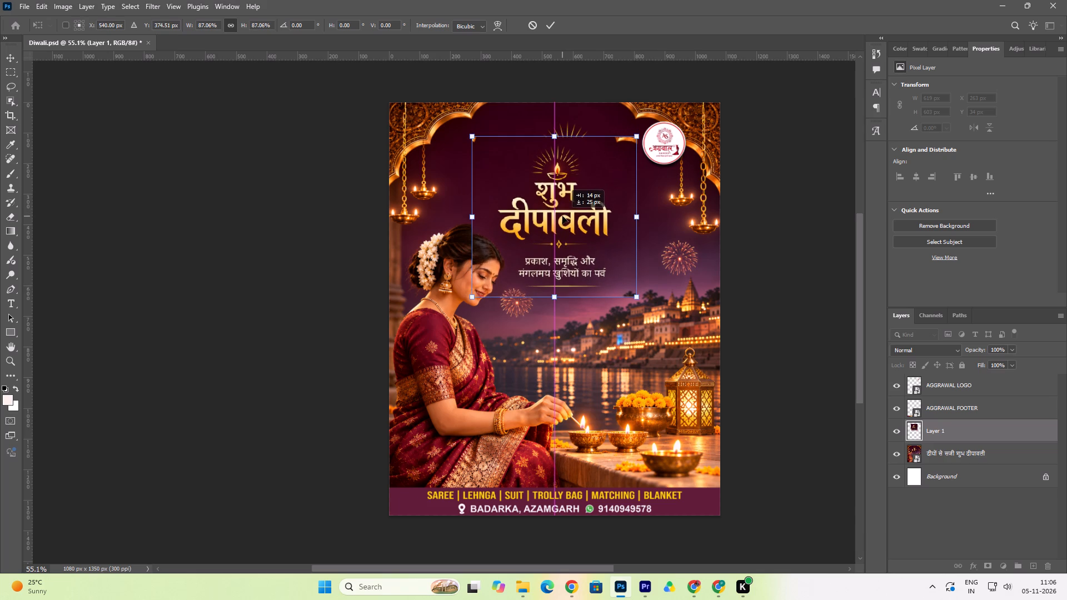
pyautogui.moveTo(562, 216); pyautogui.dragTo(559, 218)
pyautogui.click(552, 23)
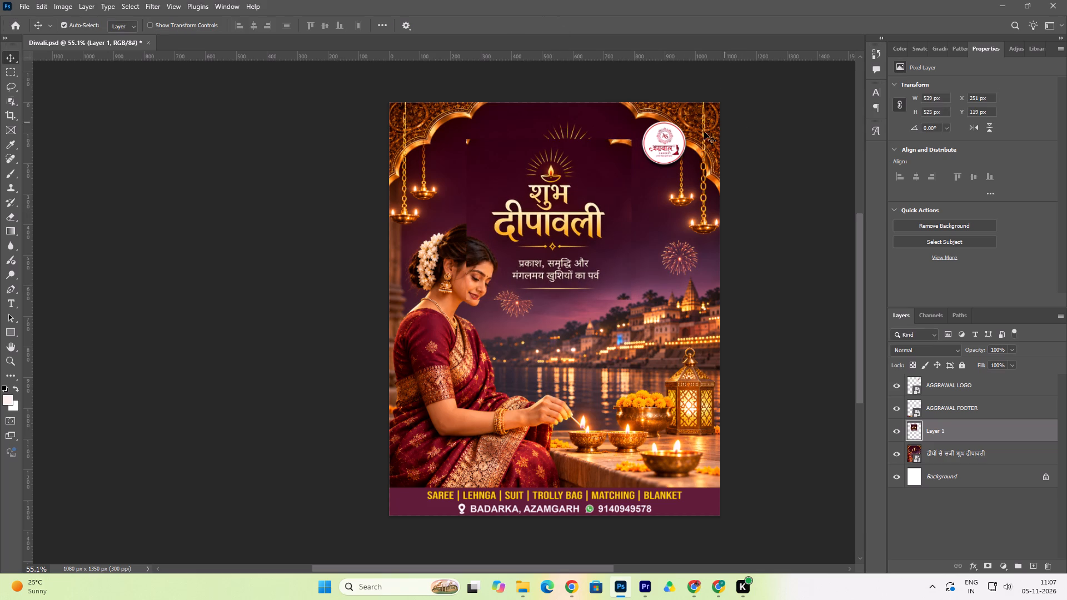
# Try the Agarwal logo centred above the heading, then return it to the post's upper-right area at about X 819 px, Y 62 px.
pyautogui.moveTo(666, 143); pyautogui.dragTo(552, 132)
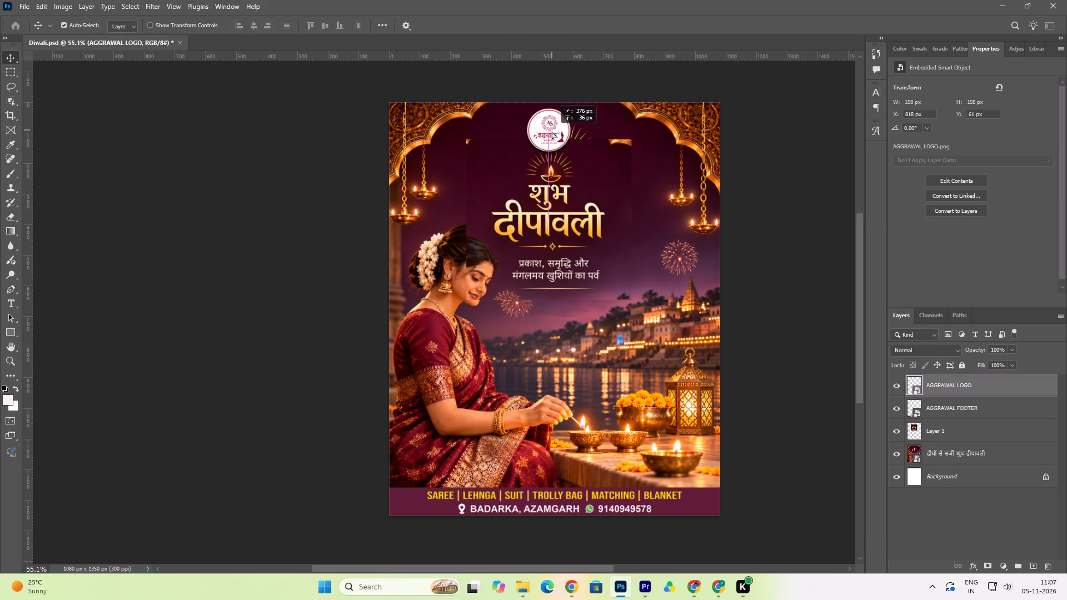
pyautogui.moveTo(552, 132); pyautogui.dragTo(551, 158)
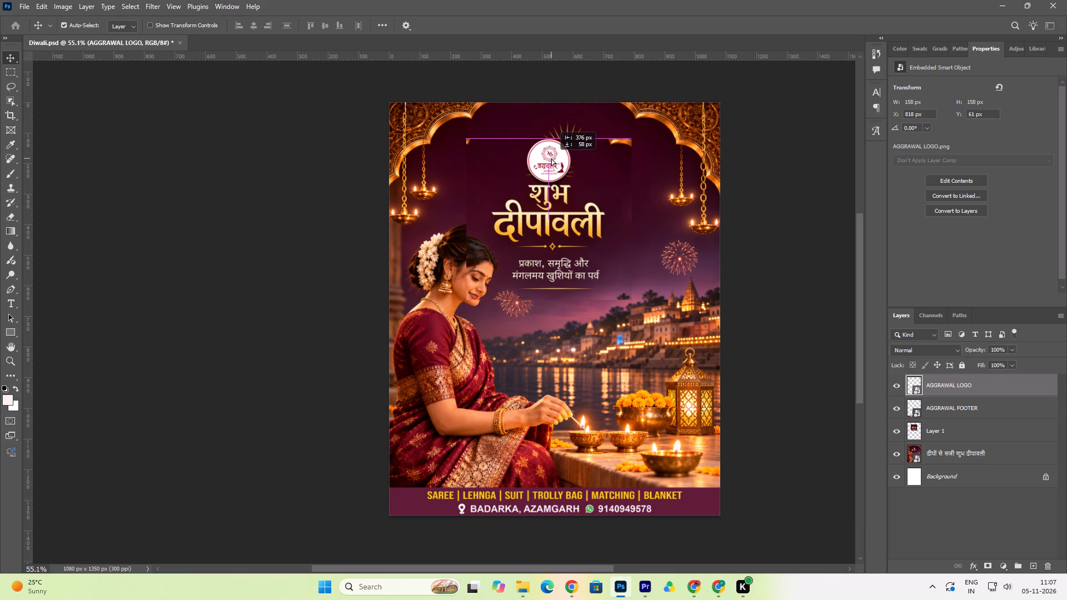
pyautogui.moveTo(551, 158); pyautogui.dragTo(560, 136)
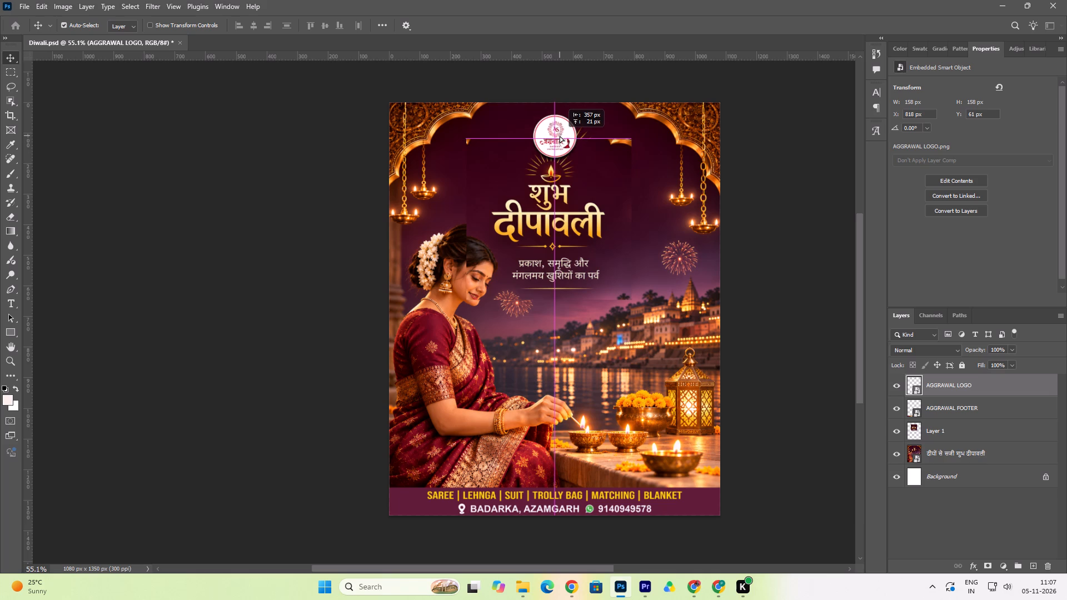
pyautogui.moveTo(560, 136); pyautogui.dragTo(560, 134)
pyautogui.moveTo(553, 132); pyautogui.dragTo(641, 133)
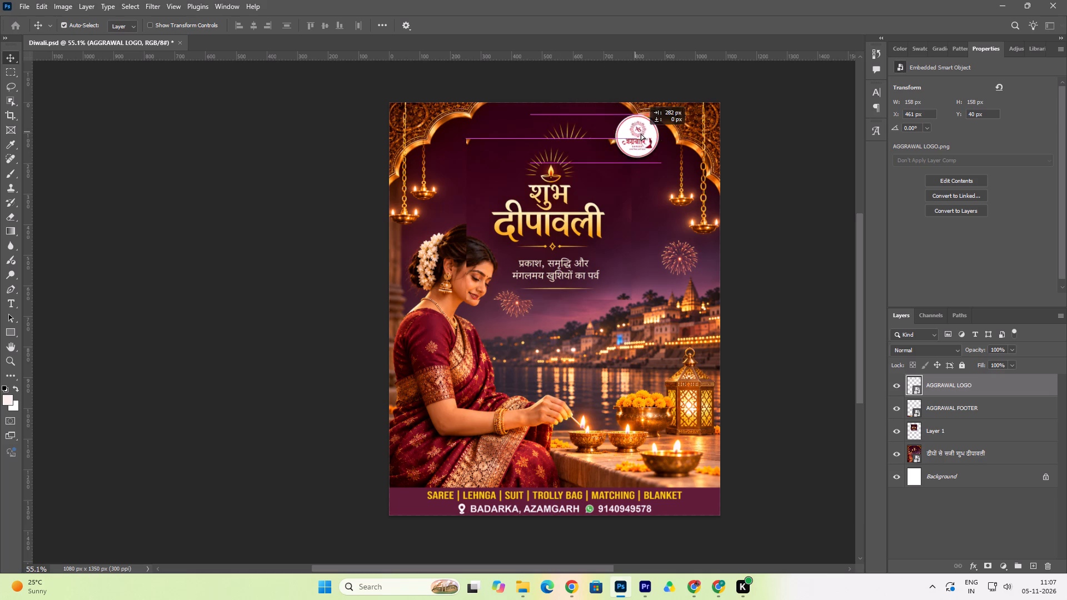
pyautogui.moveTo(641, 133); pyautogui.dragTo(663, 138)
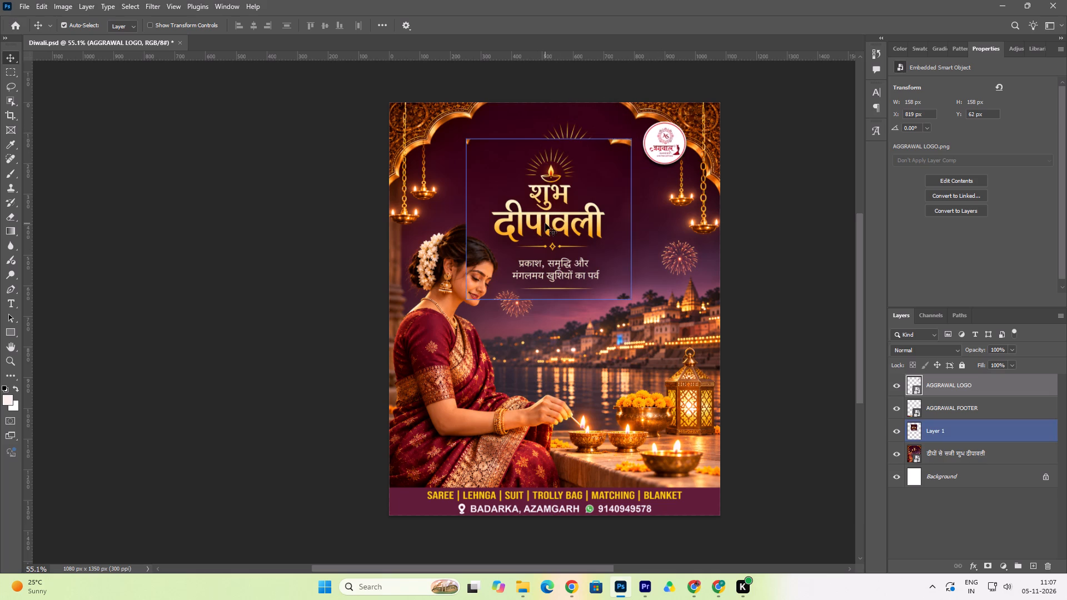
# Move the copied heading layer over the lower part of the post, at about X 405 px, Y 732 px, and hide it.
pyautogui.moveTo(594, 184); pyautogui.dragTo(822, 344)
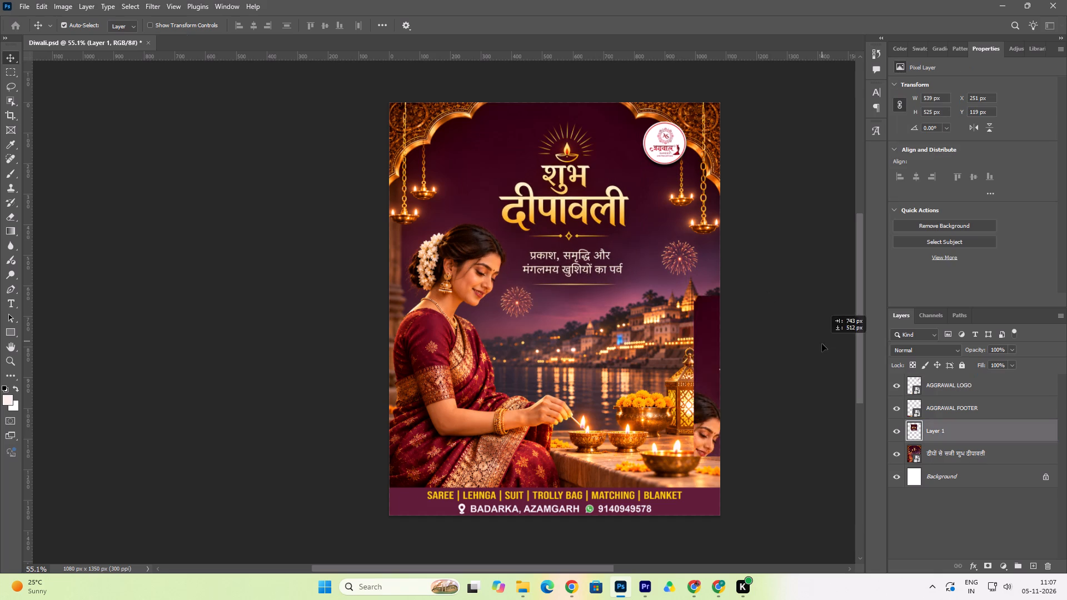
pyautogui.moveTo(822, 344); pyautogui.dragTo(641, 373)
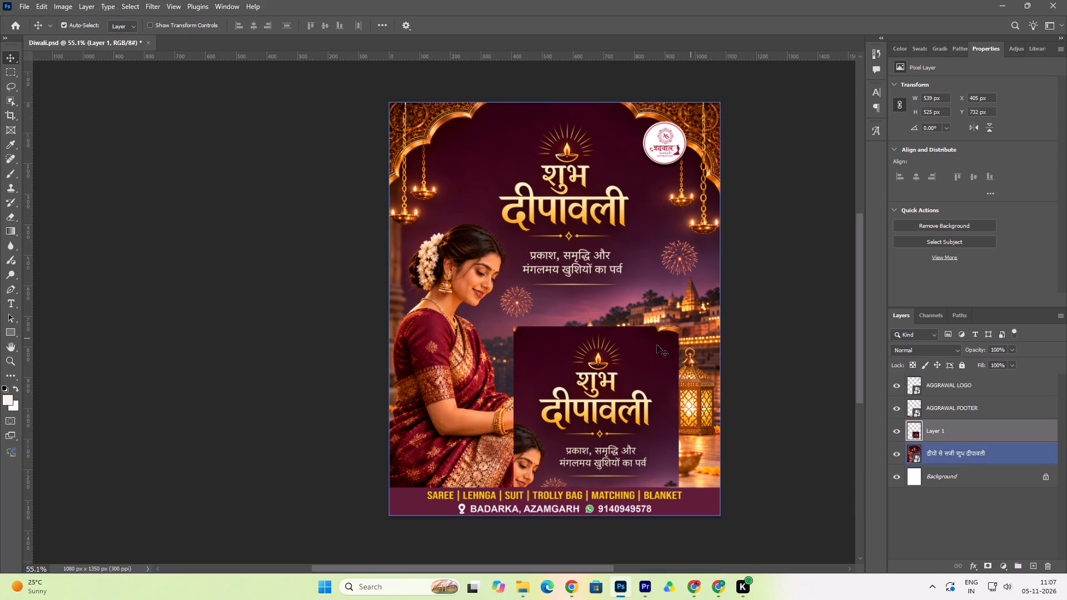
pyautogui.click(621, 354)
pyautogui.click(899, 433)
# Rasterize the Diwali image layer so it can be retouched with the Spot Healing Brush.
pyautogui.click(940, 449)
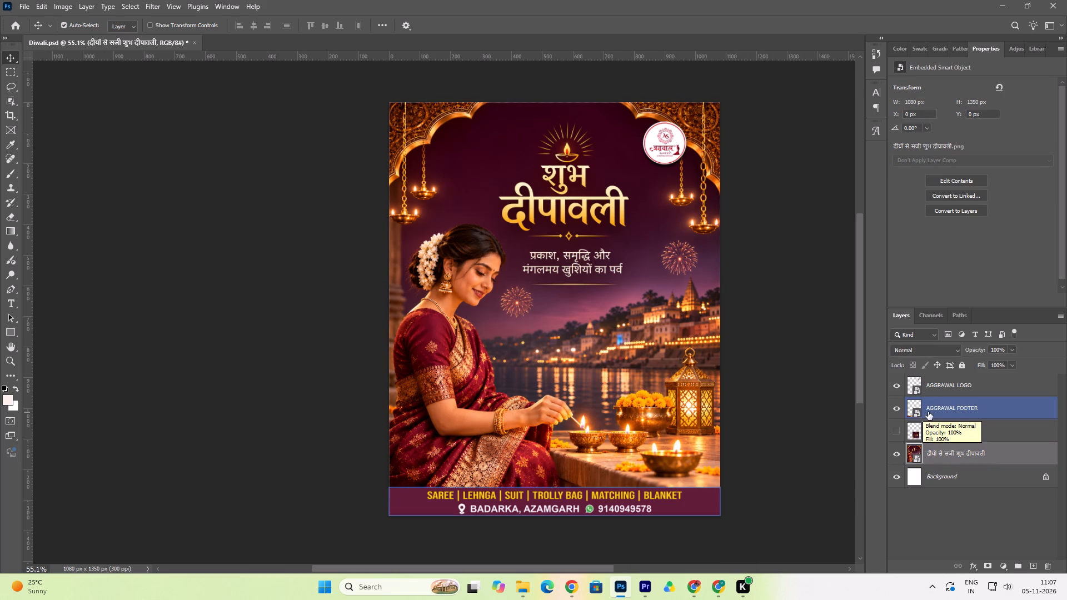
pyautogui.click(10, 158)
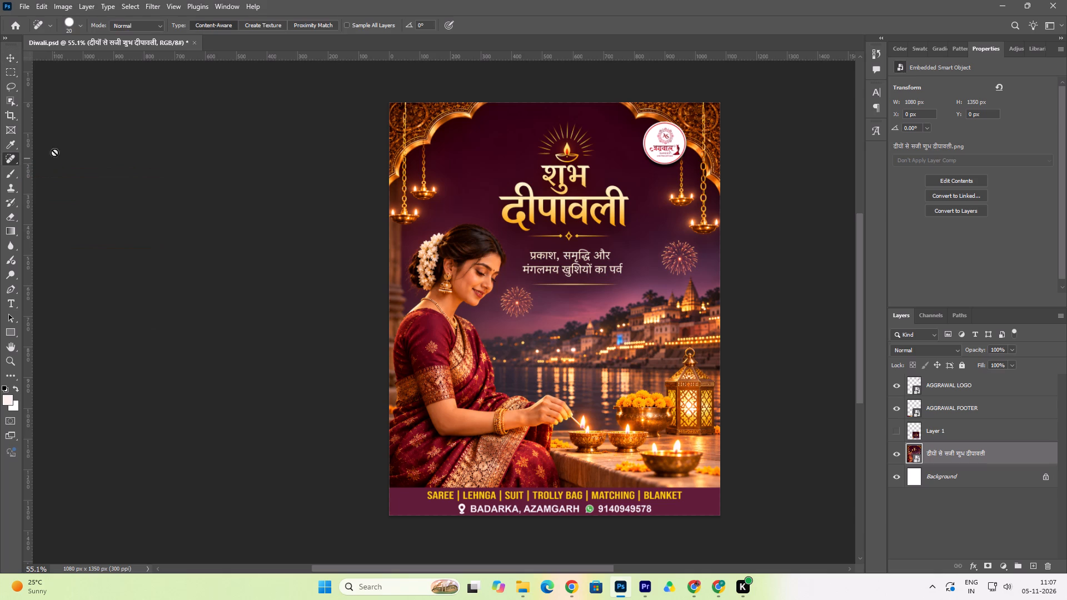
pyautogui.keyDown('alt'); pyautogui.scroll(11, 622, 66); pyautogui.keyUp('alt')
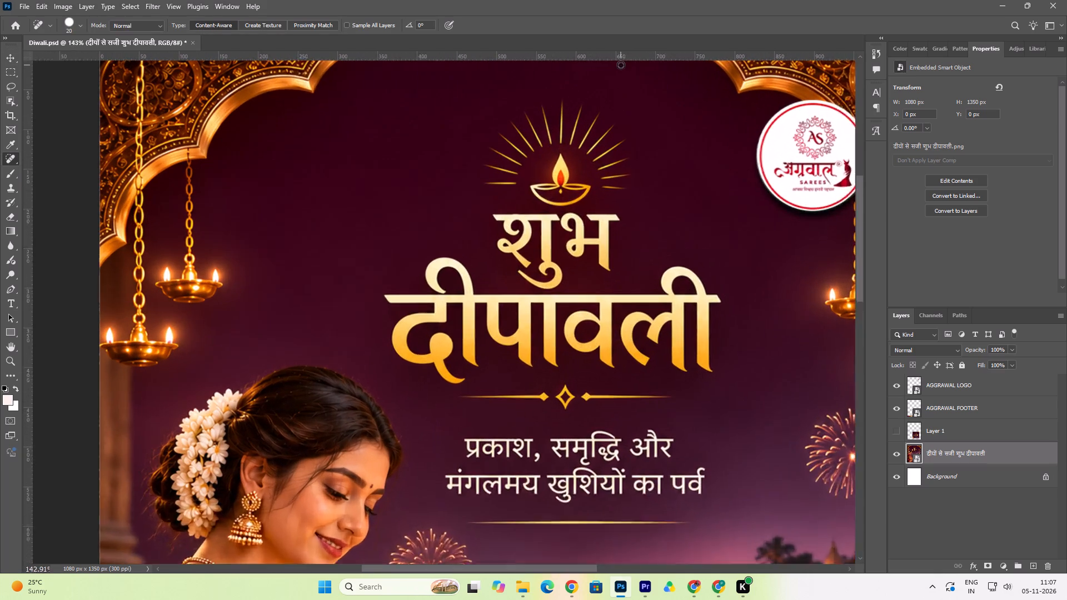
pyautogui.click(556, 206)
pyautogui.click(497, 218)
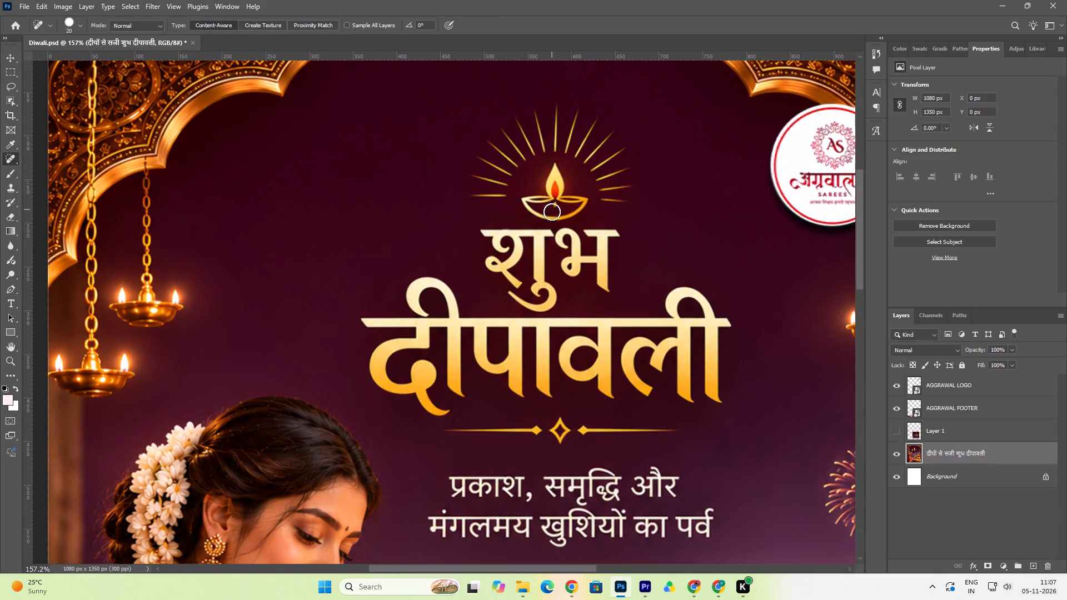
# Remove the diya and its golden rays above the शुभ दीपावली heading with the 20 px Content-Aware Spot Healing Brush.
pyautogui.moveTo(581, 203); pyautogui.dragTo(567, 209)
pyautogui.moveTo(567, 209); pyautogui.dragTo(548, 197)
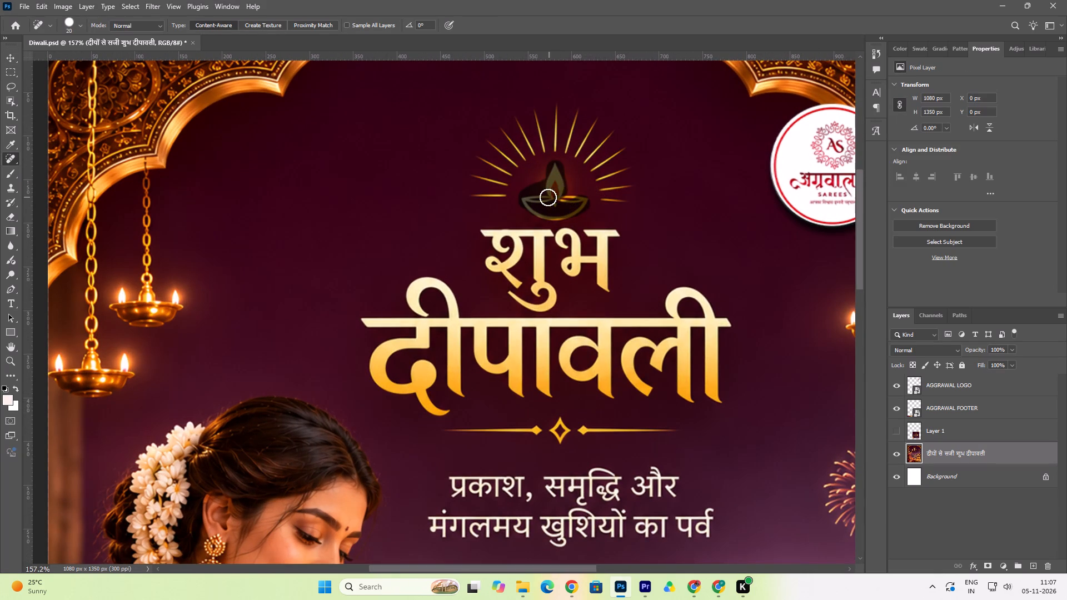
pyautogui.moveTo(548, 197); pyautogui.dragTo(528, 203)
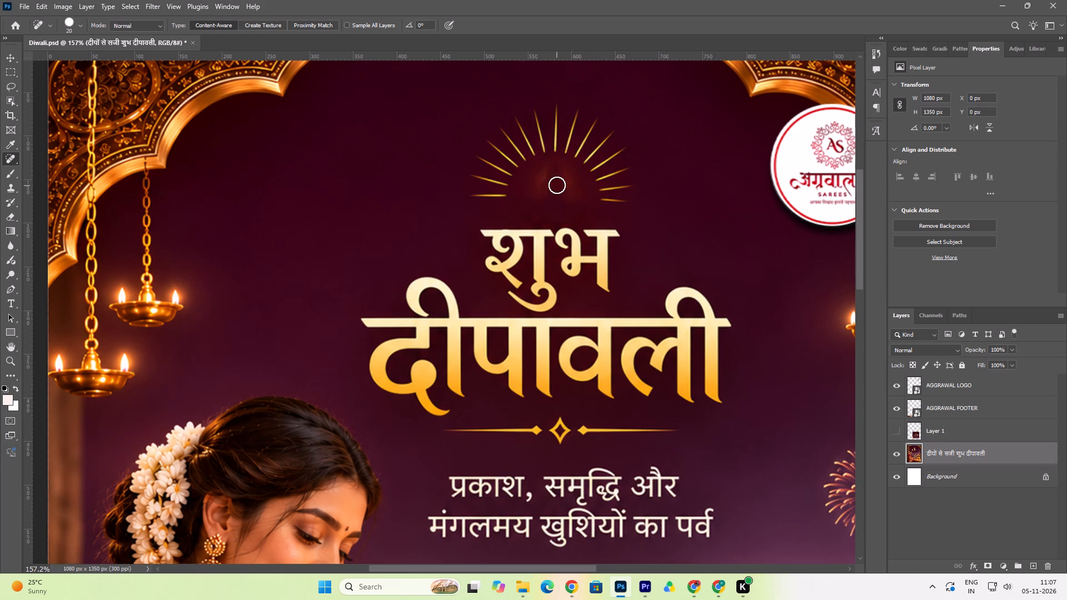
pyautogui.moveTo(535, 188); pyautogui.dragTo(539, 191)
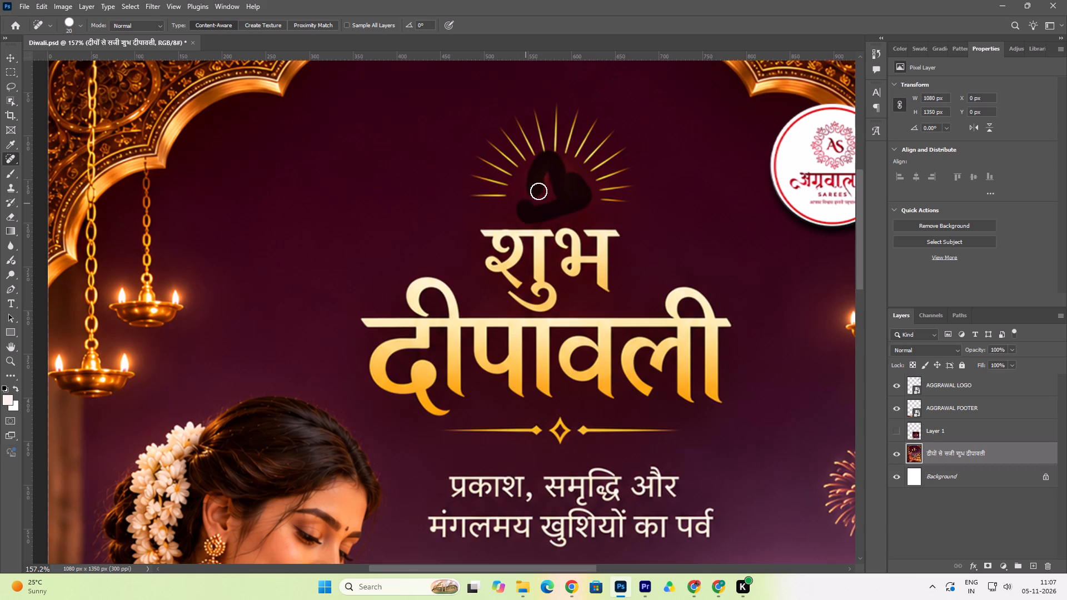
pyautogui.moveTo(539, 191); pyautogui.dragTo(539, 118)
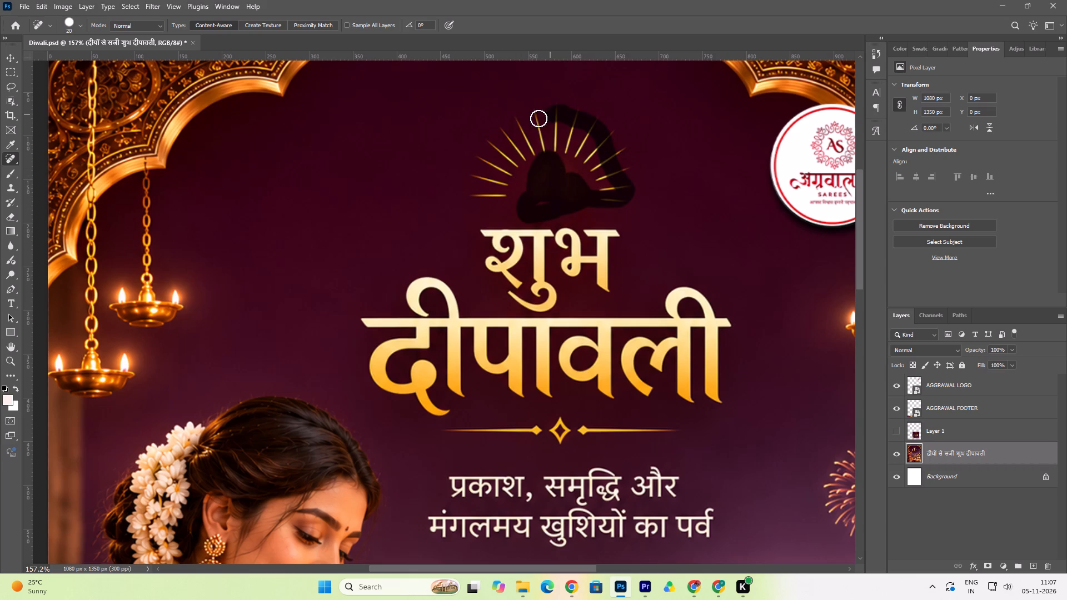
pyautogui.moveTo(539, 118); pyautogui.dragTo(606, 197)
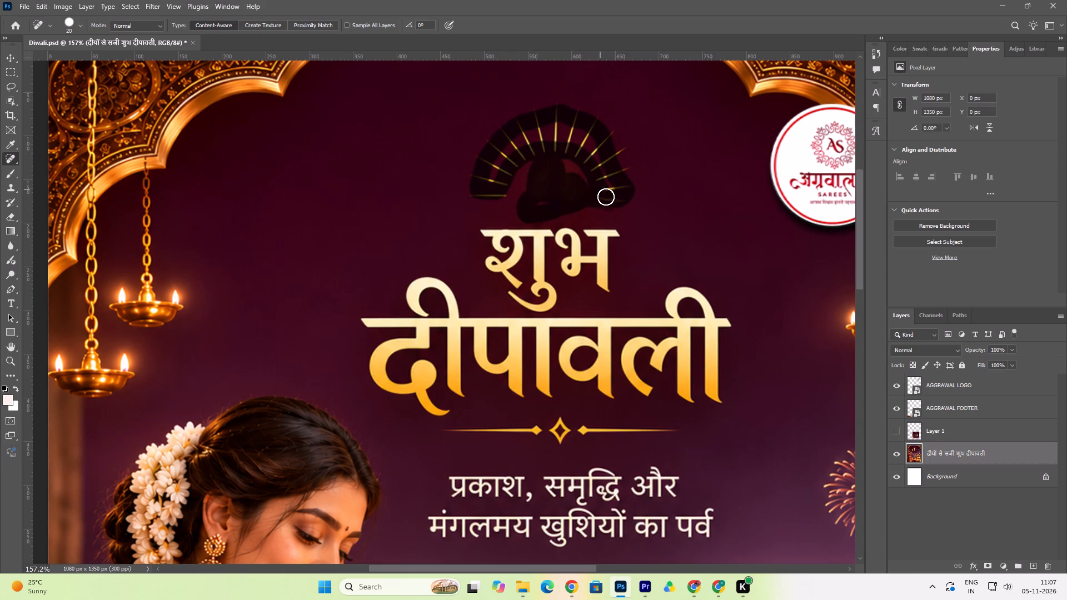
pyautogui.moveTo(606, 197); pyautogui.dragTo(545, 134)
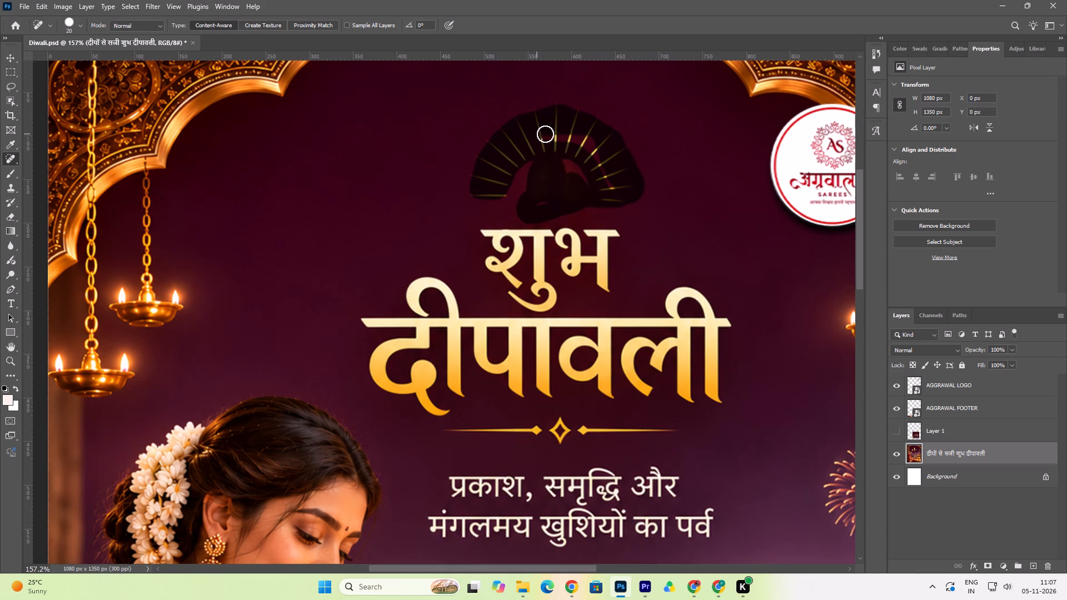
pyautogui.moveTo(545, 134); pyautogui.dragTo(612, 188)
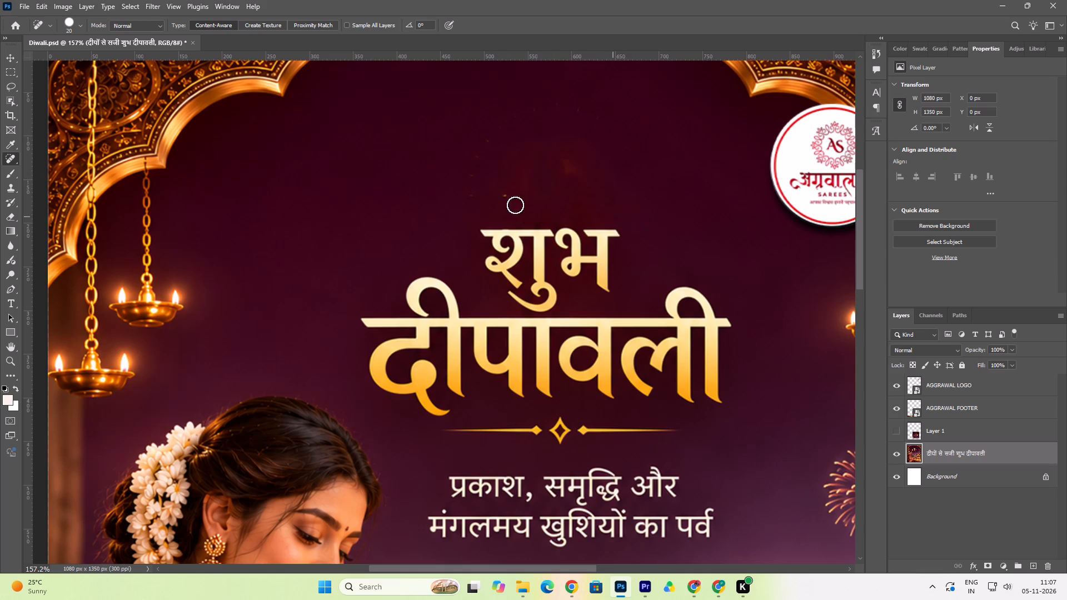
pyautogui.moveTo(503, 201); pyautogui.dragTo(509, 187)
# Clean the leftover glow and specks above the शुभ दीपावली heading with a 30 px Spot Healing Brush.
pyautogui.press(']')
pyautogui.press(']')
pyautogui.moveTo(470, 194); pyautogui.dragTo(507, 179)
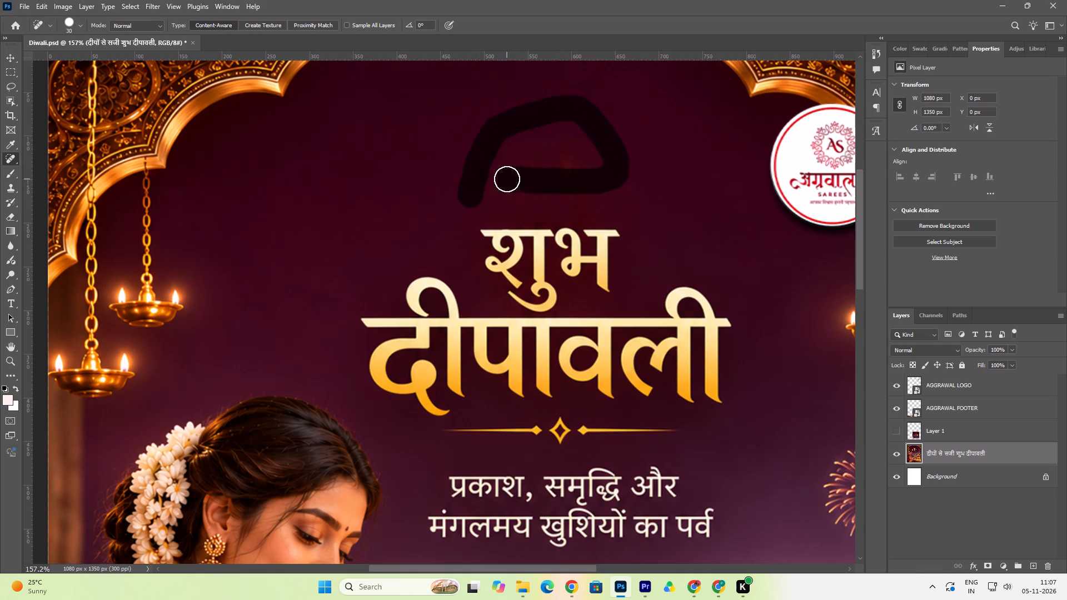
pyautogui.moveTo(507, 179); pyautogui.dragTo(483, 164)
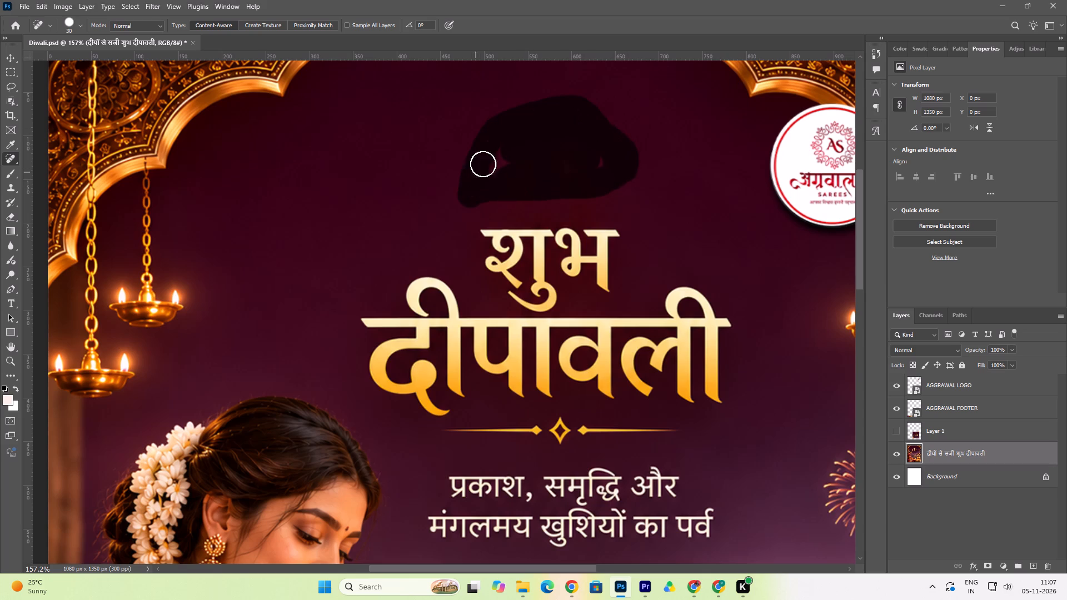
pyautogui.moveTo(483, 164); pyautogui.dragTo(604, 158)
pyautogui.scroll(4, 679, 183)
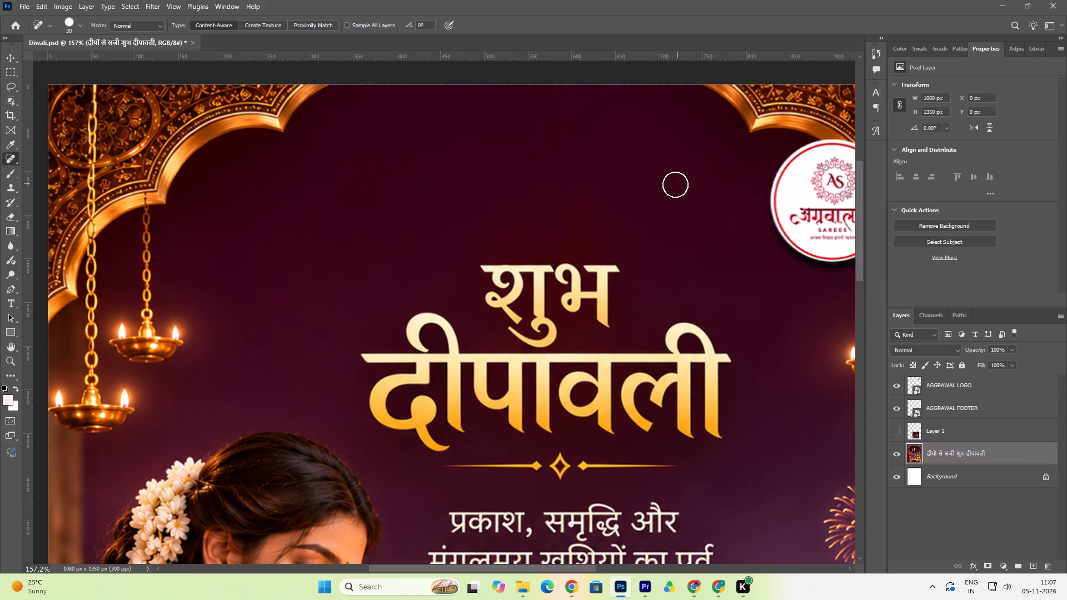
pyautogui.scroll(3, 675, 184)
pyautogui.moveTo(528, 226); pyautogui.dragTo(605, 256)
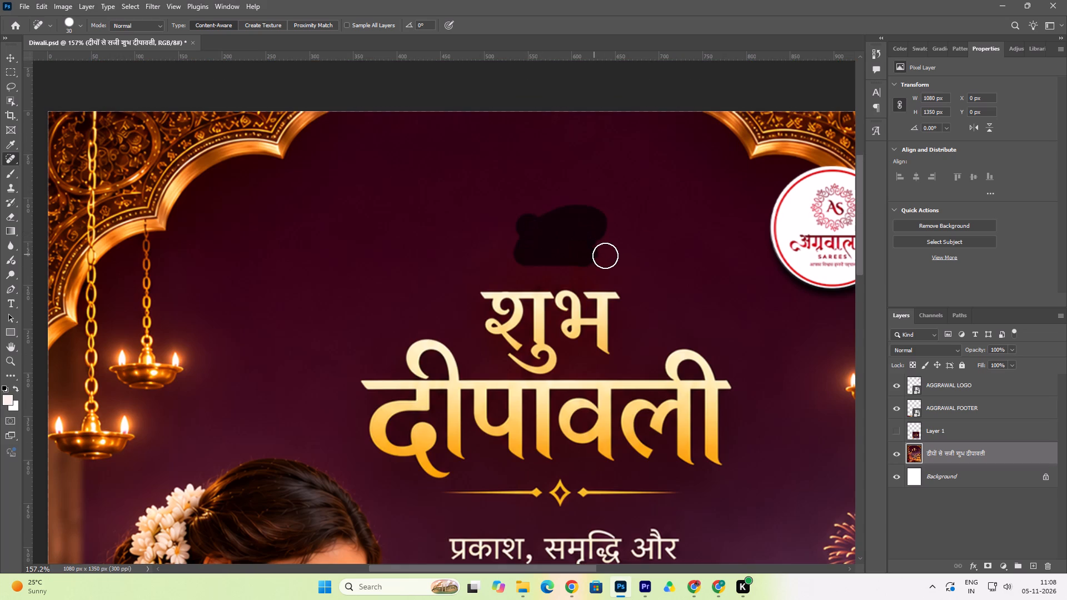
pyautogui.moveTo(605, 256); pyautogui.dragTo(609, 255)
# Select a rectangle of about 631 × 574 px around the heading and tagline and copy it to a new layer.
pyautogui.hotkey('ctrl', '0')
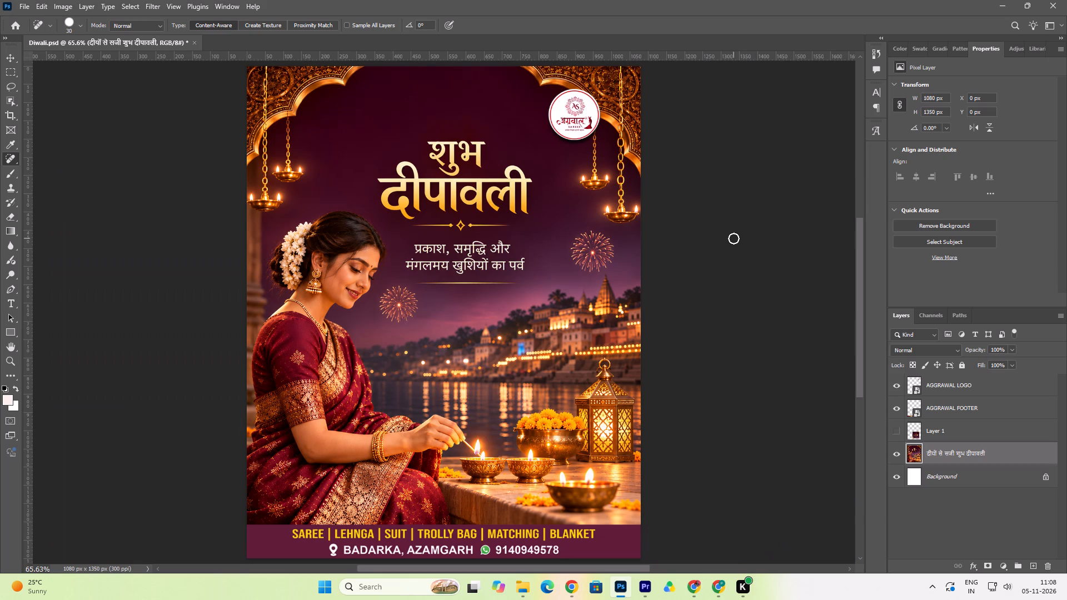
pyautogui.click(12, 54)
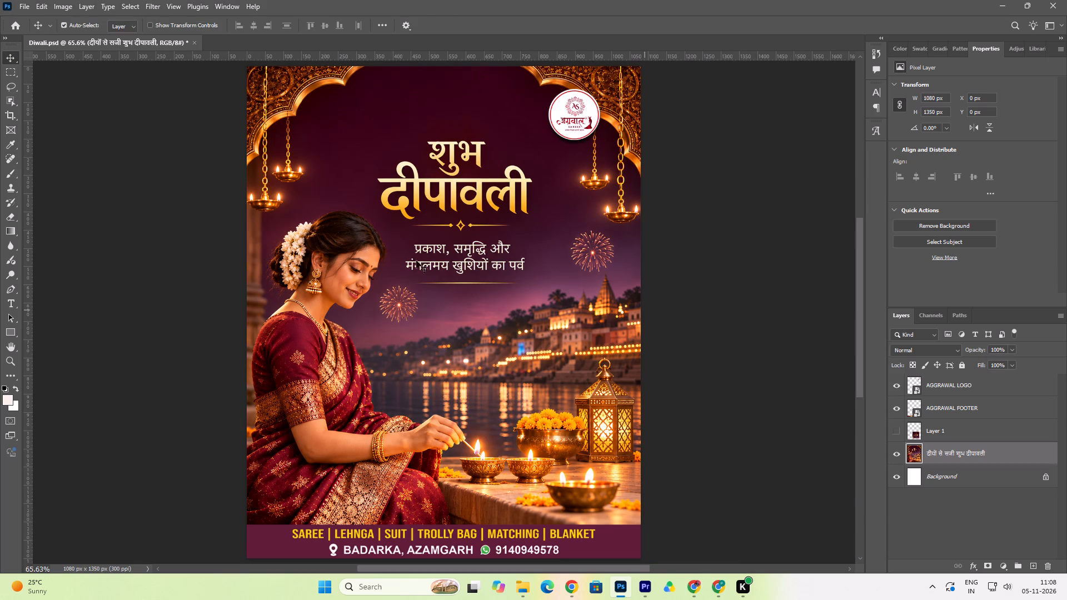
pyautogui.click(12, 72)
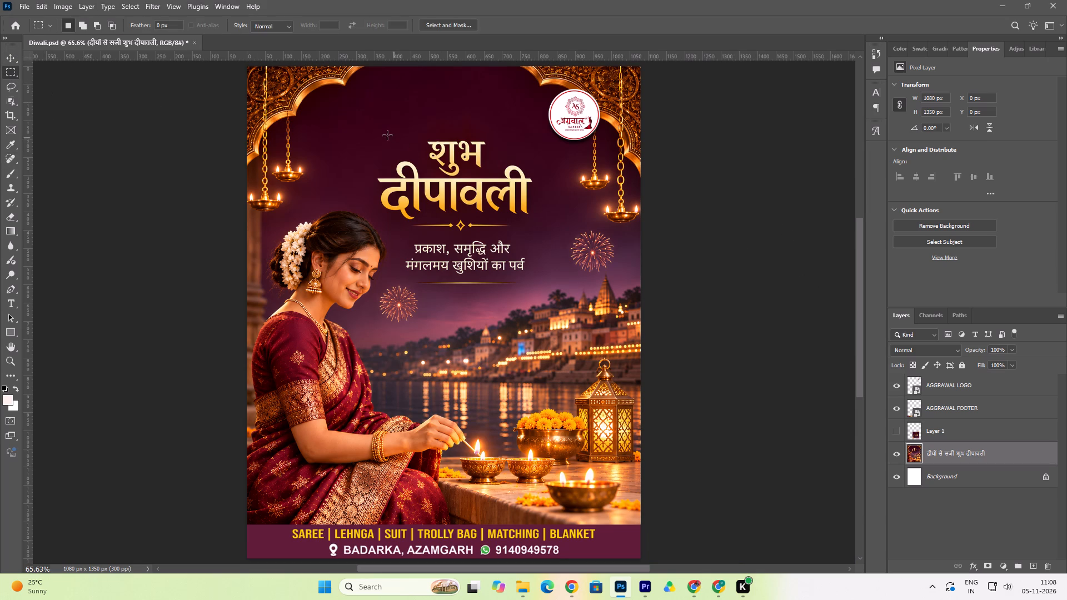
pyautogui.moveTo(348, 100); pyautogui.dragTo(570, 150)
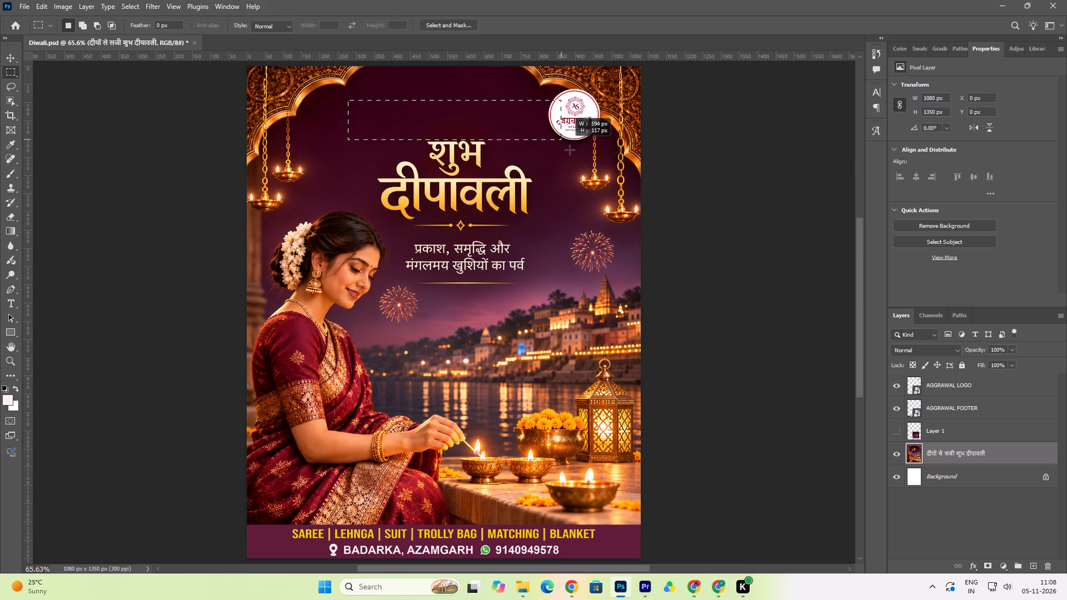
pyautogui.moveTo(570, 150); pyautogui.dragTo(577, 308)
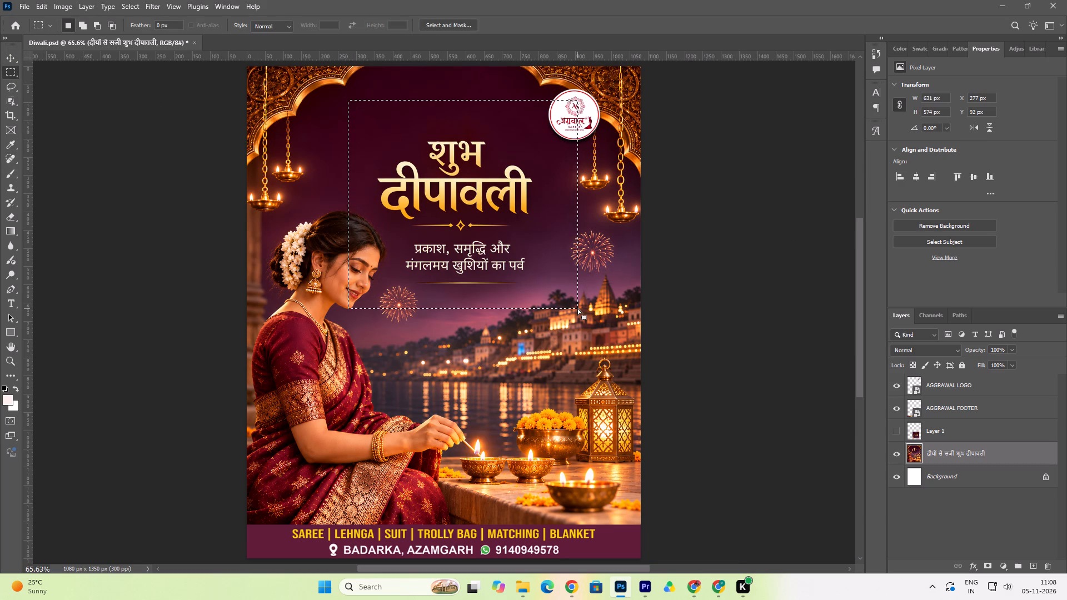
pyautogui.hotkey('ctrl', 'j')
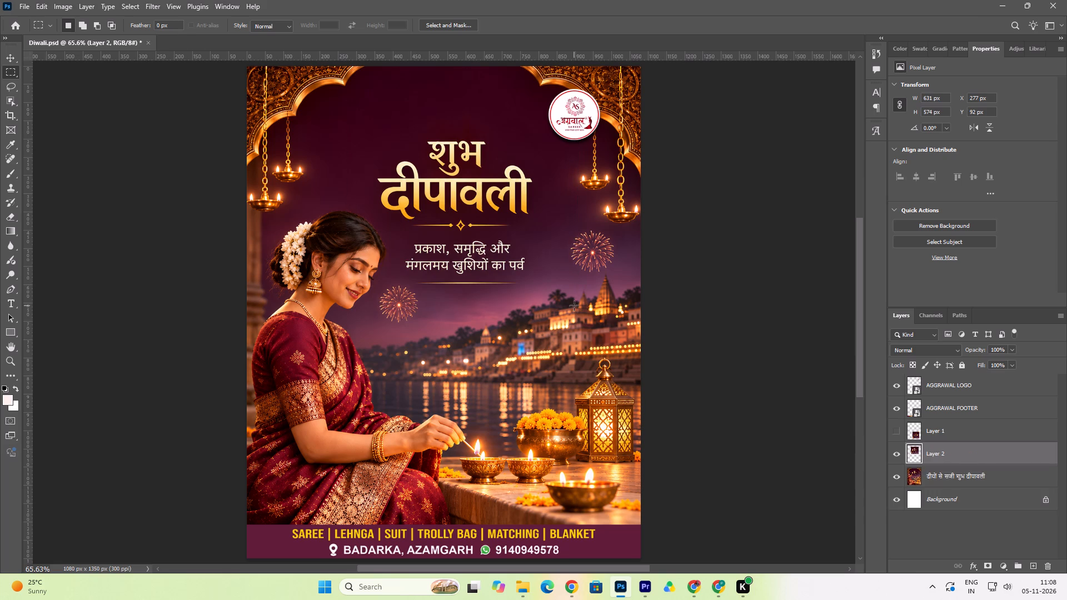
# Scale the copied heading layer down proportionally to about 87%, keeping its upper-left corner in place.
pyautogui.click(7, 57)
pyautogui.click(480, 201)
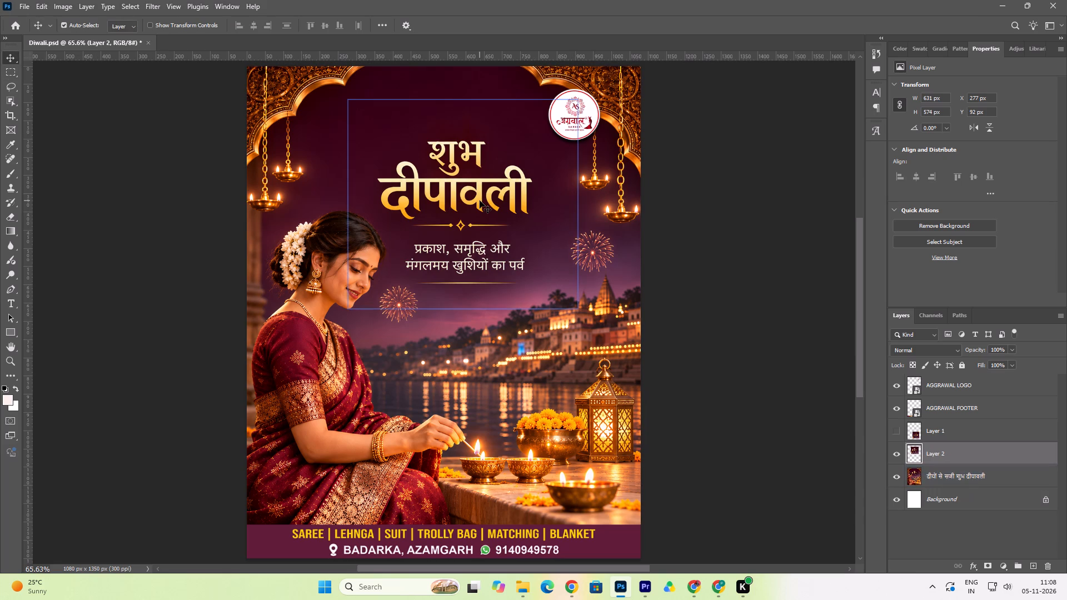
pyautogui.hotkey('ctrl', 't')
pyautogui.moveTo(578, 306); pyautogui.dragTo(542, 287)
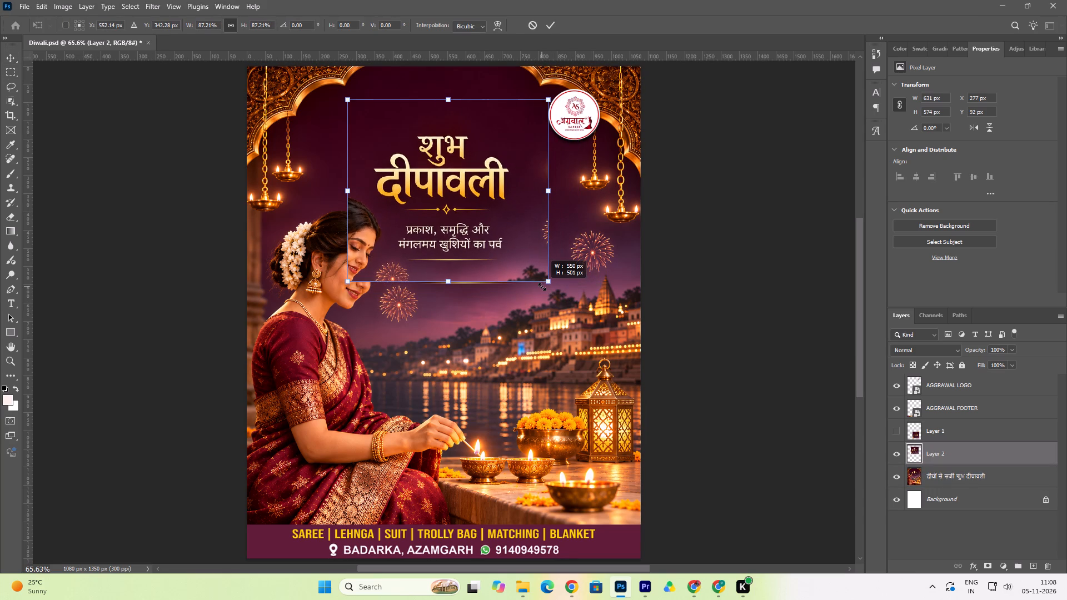
pyautogui.moveTo(542, 287); pyautogui.dragTo(541, 287)
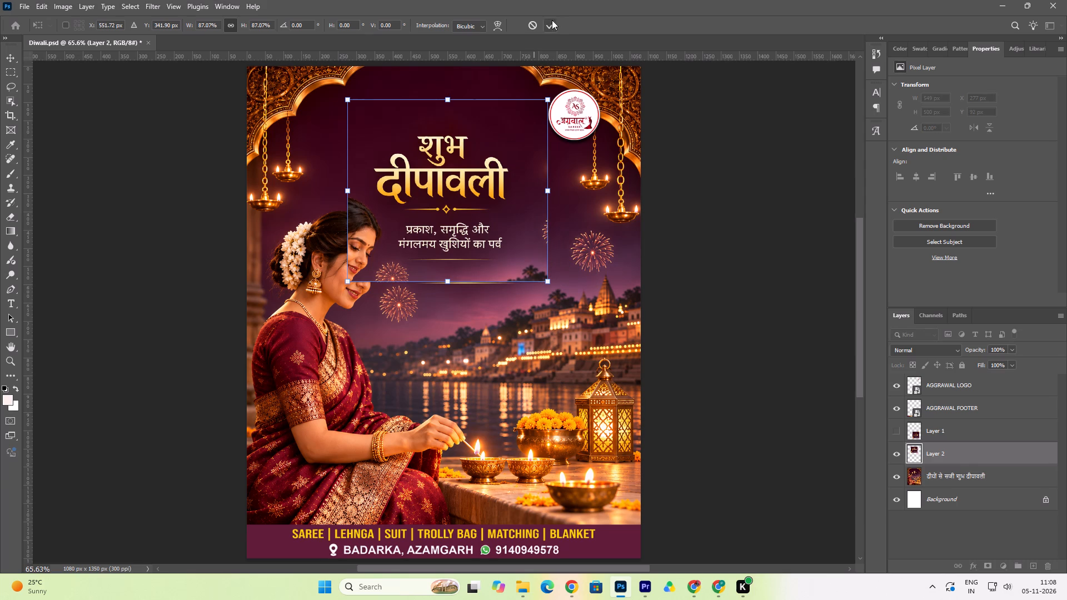
pyautogui.click(550, 23)
# Move the Agarwal logo to the post's horizontal centre above the heading and scale it to about 5.05%.
pyautogui.moveTo(572, 116); pyautogui.dragTo(447, 96)
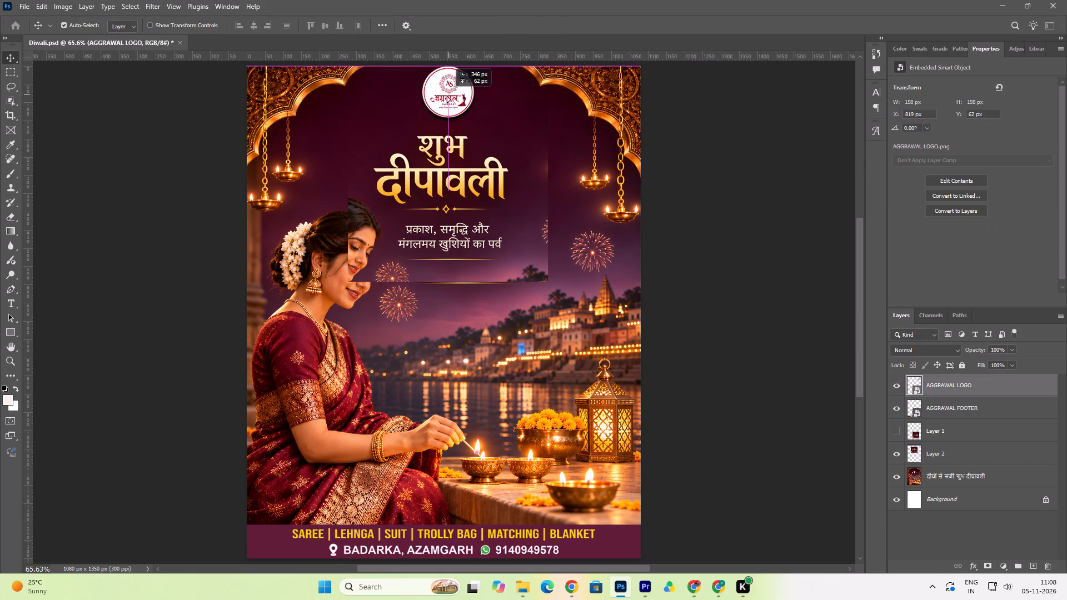
pyautogui.moveTo(447, 96); pyautogui.dragTo(443, 98)
pyautogui.click(443, 98)
pyautogui.hotkey('ctrl', 't')
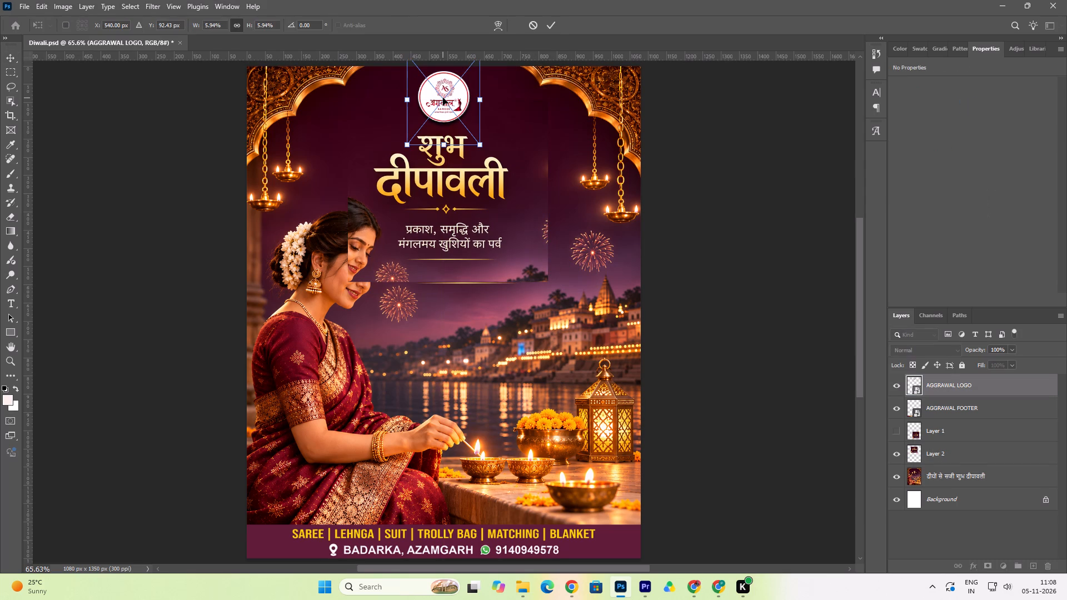
pyautogui.moveTo(482, 146); pyautogui.dragTo(471, 133)
pyautogui.moveTo(442, 92); pyautogui.dragTo(450, 103)
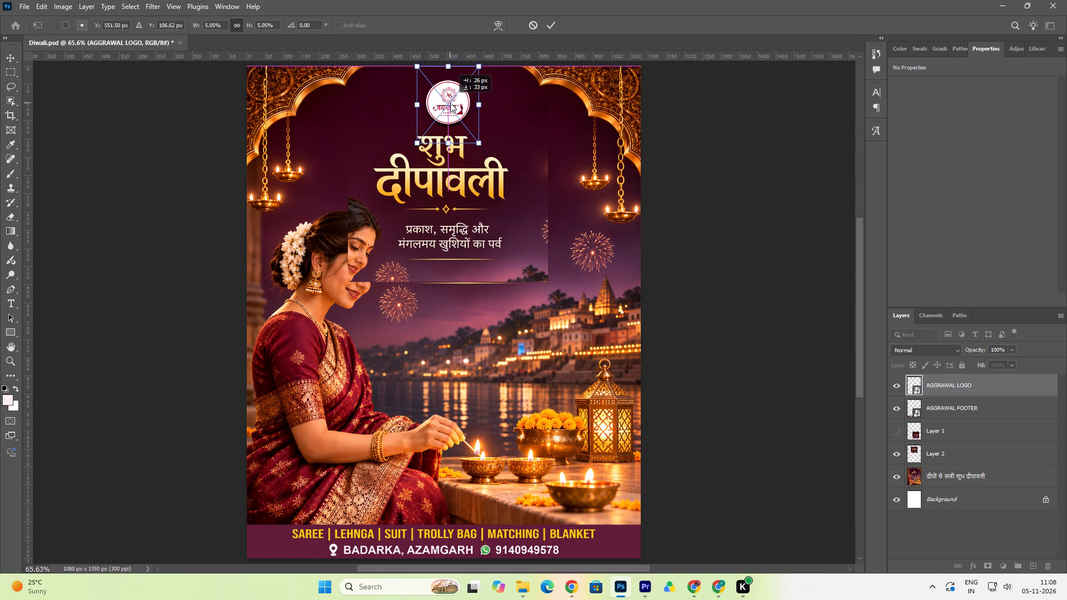
pyautogui.moveTo(450, 103); pyautogui.dragTo(447, 101)
pyautogui.click(552, 22)
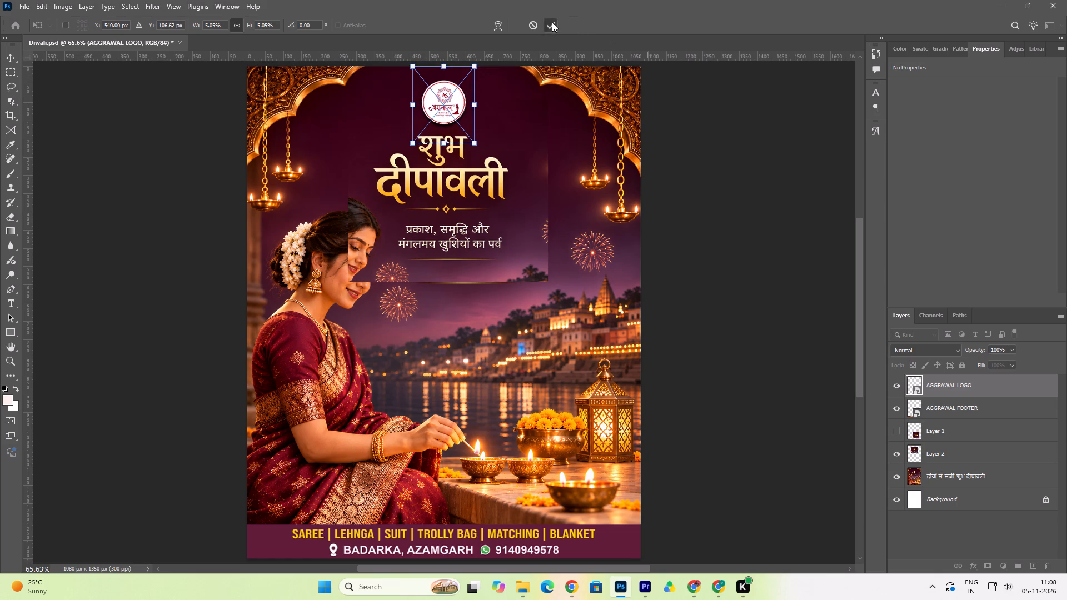
# Nudge the Agarwal logo left and up above the heading, to X 466 px, Y 29 px.
pyautogui.click(449, 109)
pyautogui.press('Left')
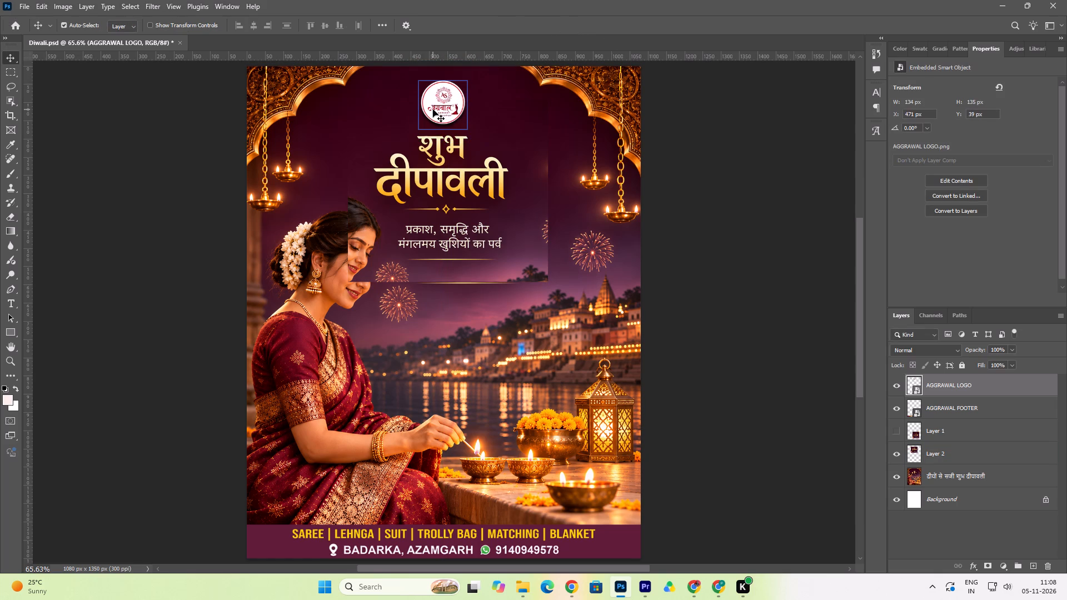
pyautogui.press('Left')
pyautogui.press('Left')
pyautogui.press('Left')
pyautogui.press('Left')
pyautogui.press('Up')
pyautogui.press('Up')
pyautogui.press('Up')
pyautogui.press('Up')
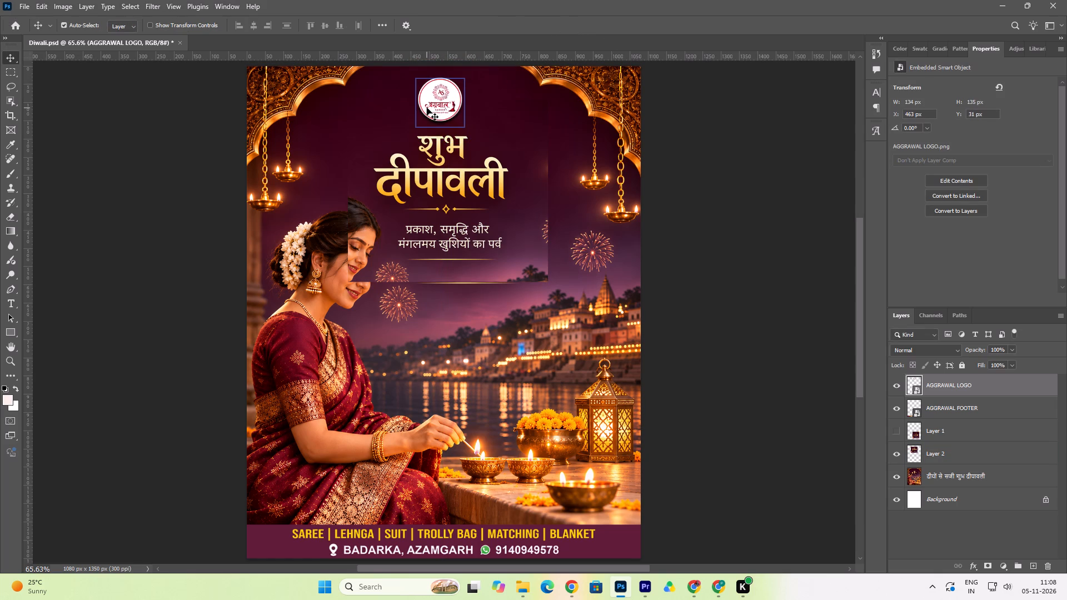
pyautogui.press('Up')
pyautogui.press('Right')
pyautogui.press('Right')
pyautogui.press('Right')
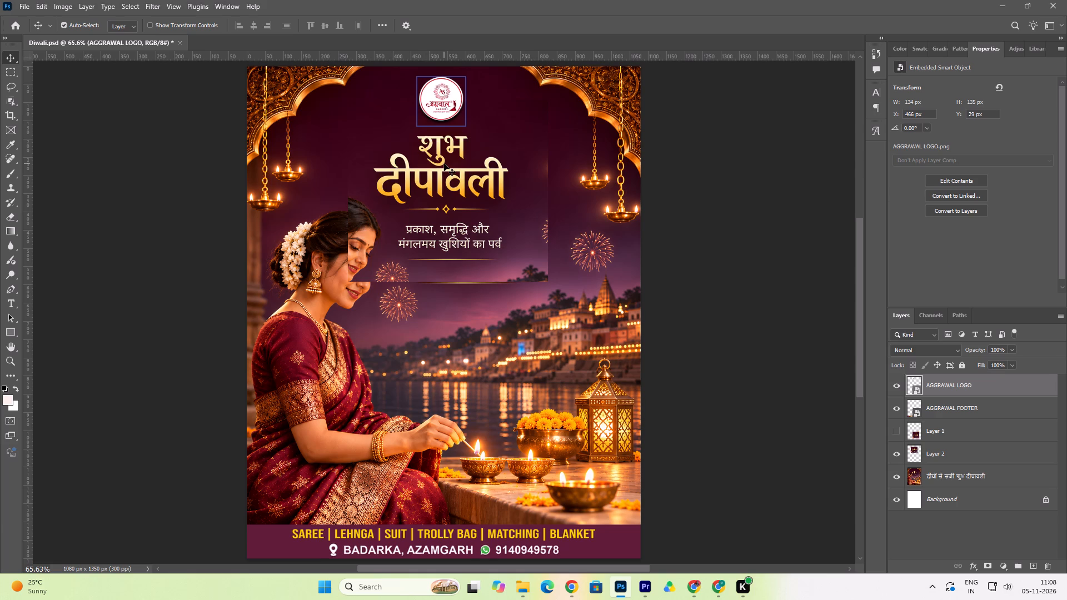
# Fine-tune the copied heading layer's horizontal position under the logo, to X 276 px, Y 92 px.
pyautogui.click(444, 163)
pyautogui.press('Right')
pyautogui.press('Right')
pyautogui.press('Right')
pyautogui.press('Right')
pyautogui.press('Right')
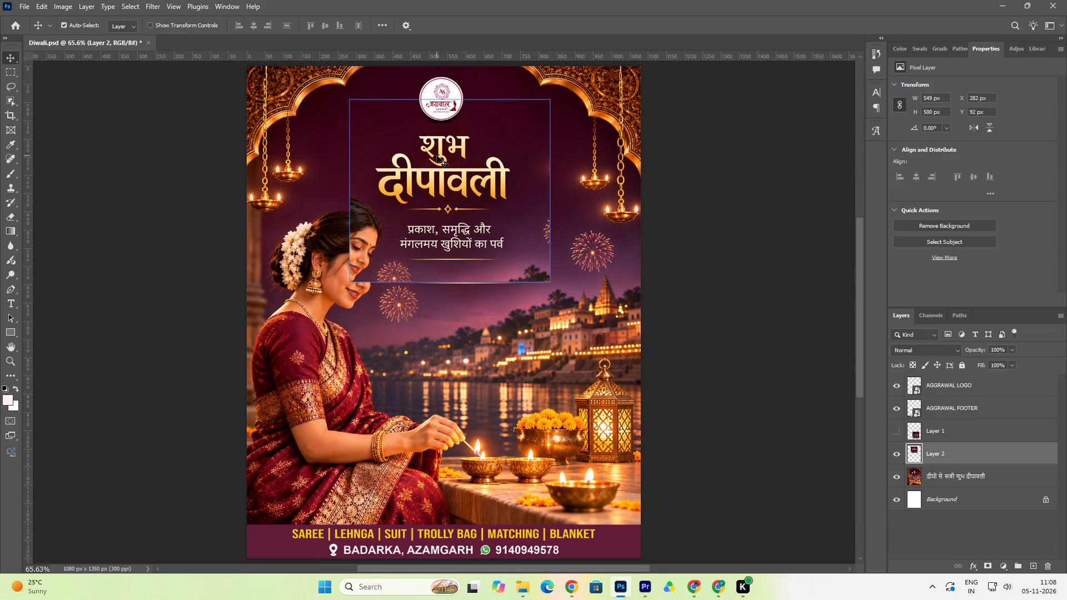
pyautogui.press('Left')
pyautogui.press('Left')
pyautogui.press('Left')
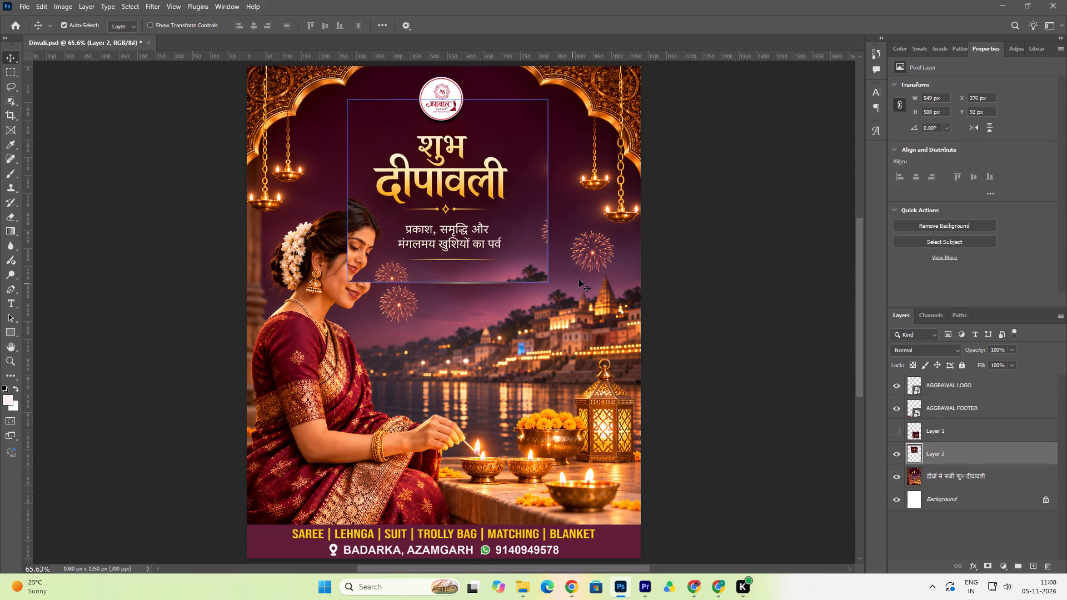
pyautogui.click(580, 279)
pyautogui.click(463, 259)
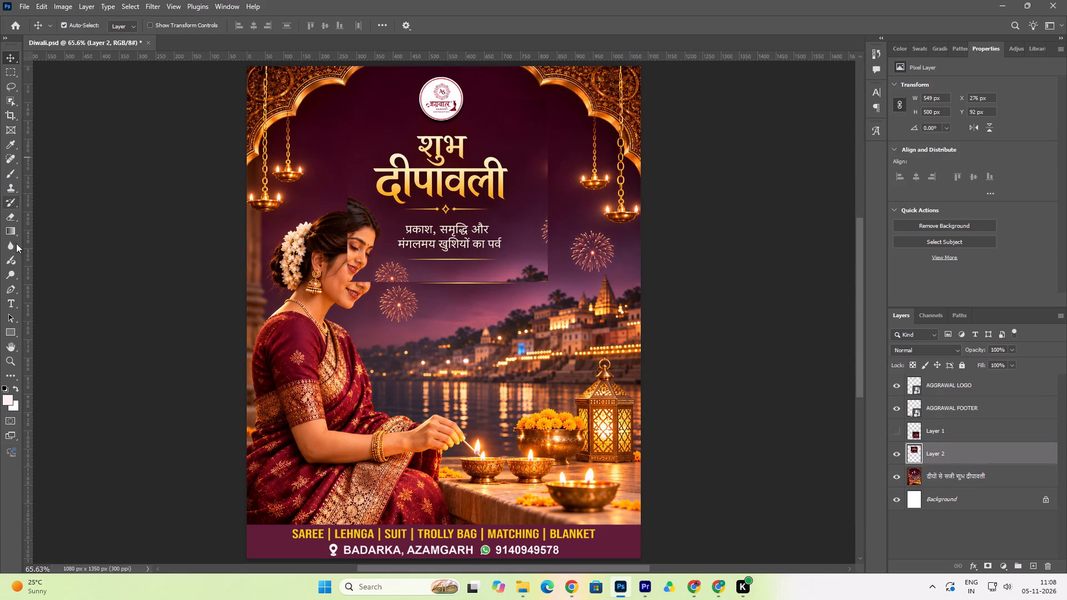
# Softly erase the copied layer's left edge over the woman's face and hair with a 125 px Eraser at 20% opacity, 48% flow.
pyautogui.click(9, 212)
pyautogui.doubleClick(354, 279)
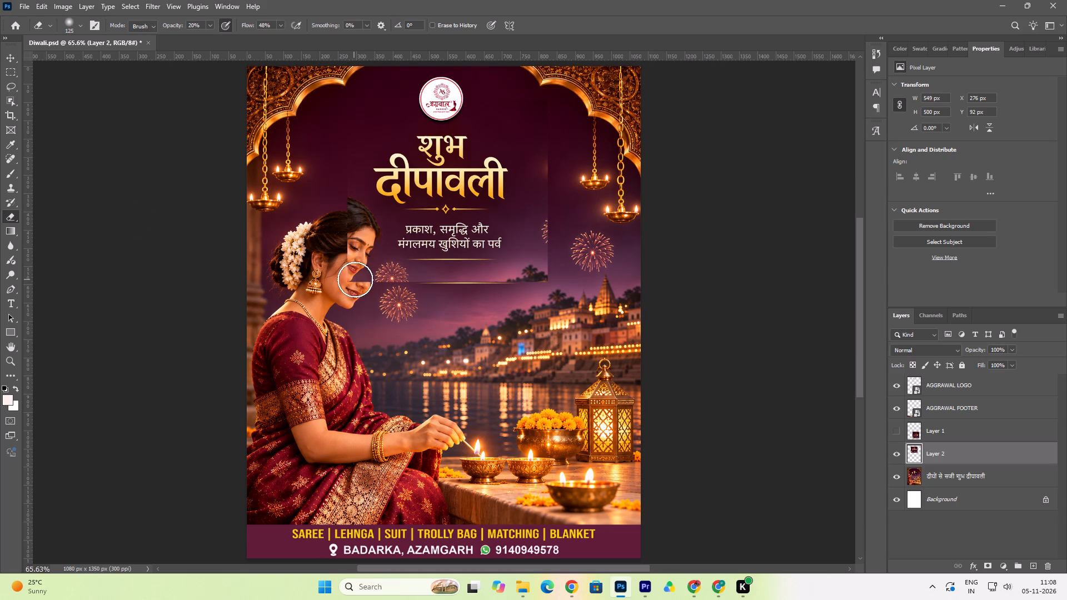
pyautogui.doubleClick(359, 274)
pyautogui.tripleClick(362, 274)
pyautogui.doubleClick(358, 273)
pyautogui.click(356, 268)
pyautogui.click(355, 264)
pyautogui.click(353, 261)
pyautogui.tripleClick(356, 252)
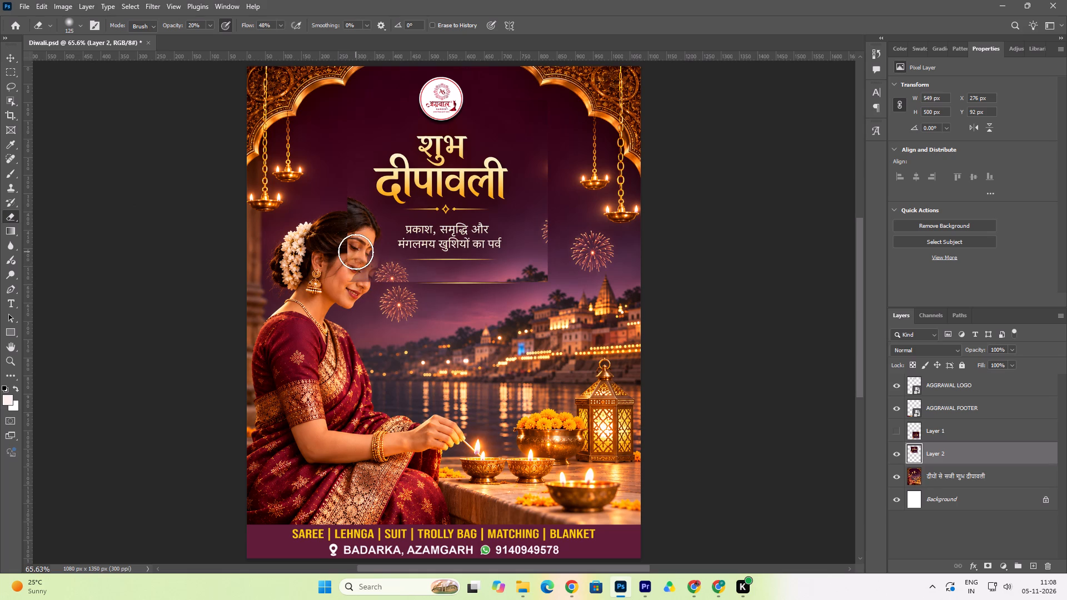
pyautogui.click(355, 245)
pyautogui.click(355, 236)
pyautogui.click(353, 226)
pyautogui.moveTo(352, 218); pyautogui.dragTo(351, 213)
pyautogui.tripleClick(351, 209)
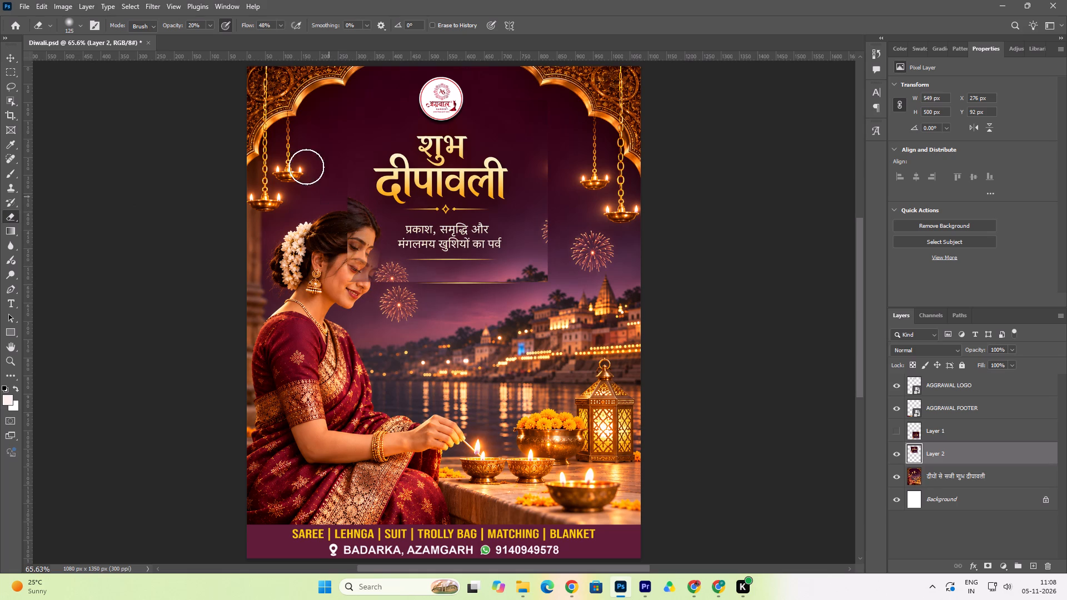
# Set the Eraser to 55% opacity and 65% flow and erase the copied layer's remains over the woman's face.
pyautogui.moveTo(247, 27); pyautogui.dragTo(256, 26)
pyautogui.moveTo(176, 26); pyautogui.dragTo(196, 30)
pyautogui.tripleClick(365, 278)
pyautogui.doubleClick(365, 278)
pyautogui.tripleClick(353, 268)
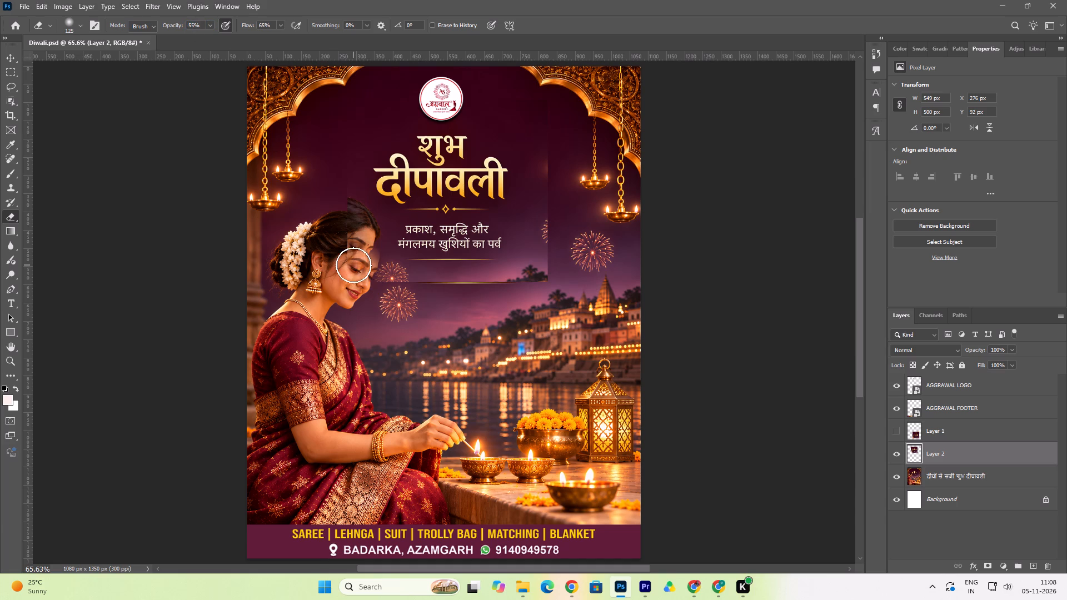
pyautogui.click(354, 258)
pyautogui.doubleClick(354, 253)
pyautogui.tripleClick(354, 250)
pyautogui.doubleClick(354, 248)
# Erase the copied layer's duplicate hair and its hard left edge above the woman's head.
pyautogui.click(350, 217)
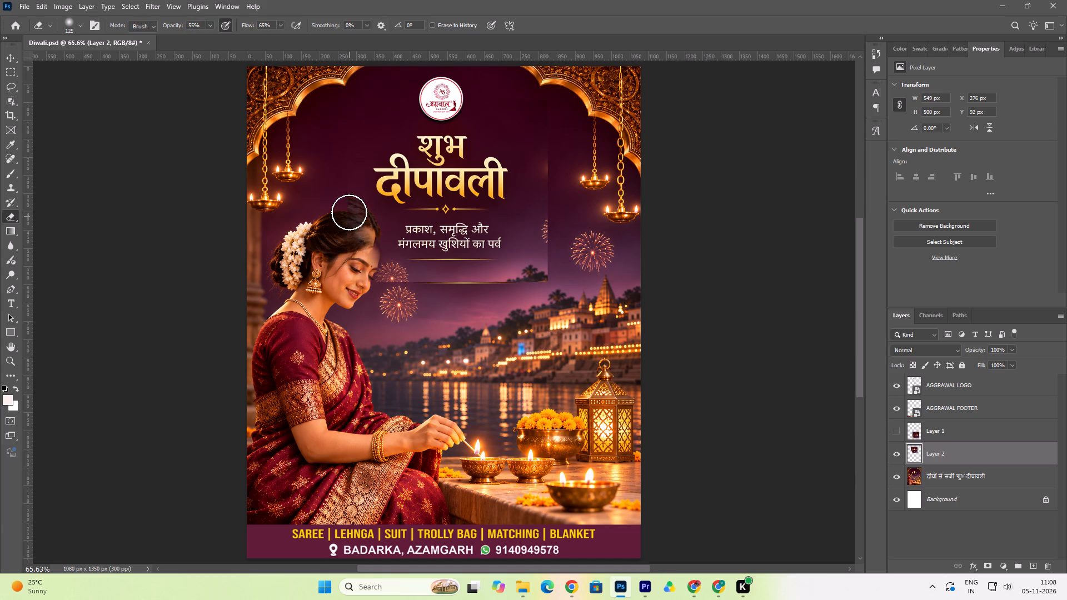
pyautogui.tripleClick(349, 212)
pyautogui.tripleClick(348, 209)
pyautogui.click(348, 209)
pyautogui.doubleClick(356, 220)
pyautogui.tripleClick(365, 229)
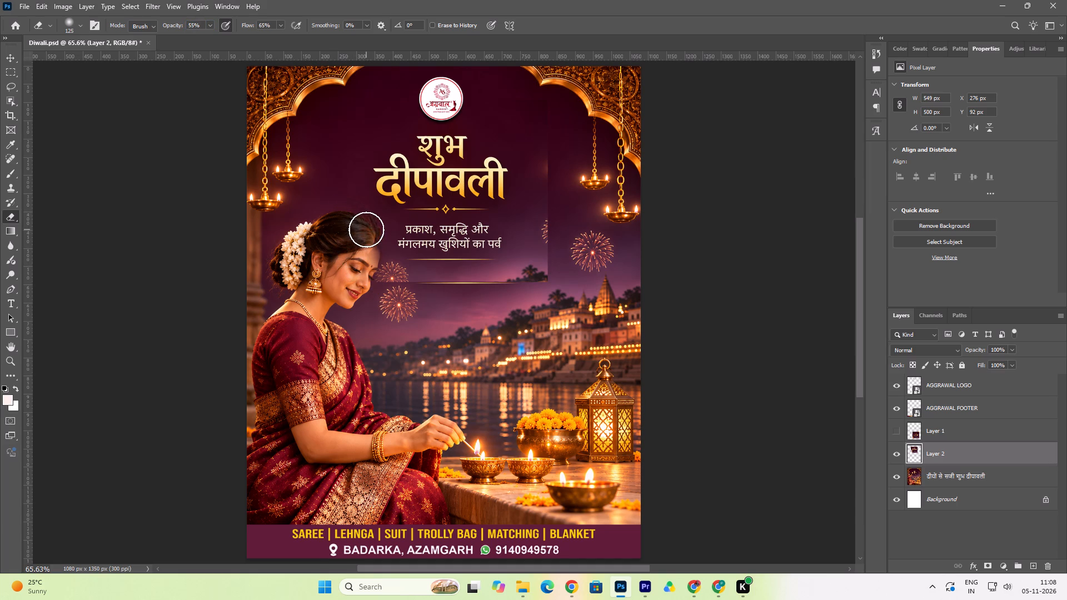
pyautogui.click(367, 230)
pyautogui.doubleClick(372, 231)
pyautogui.click(370, 226)
pyautogui.click(367, 222)
pyautogui.click(348, 204)
pyautogui.click(332, 184)
pyautogui.click(337, 174)
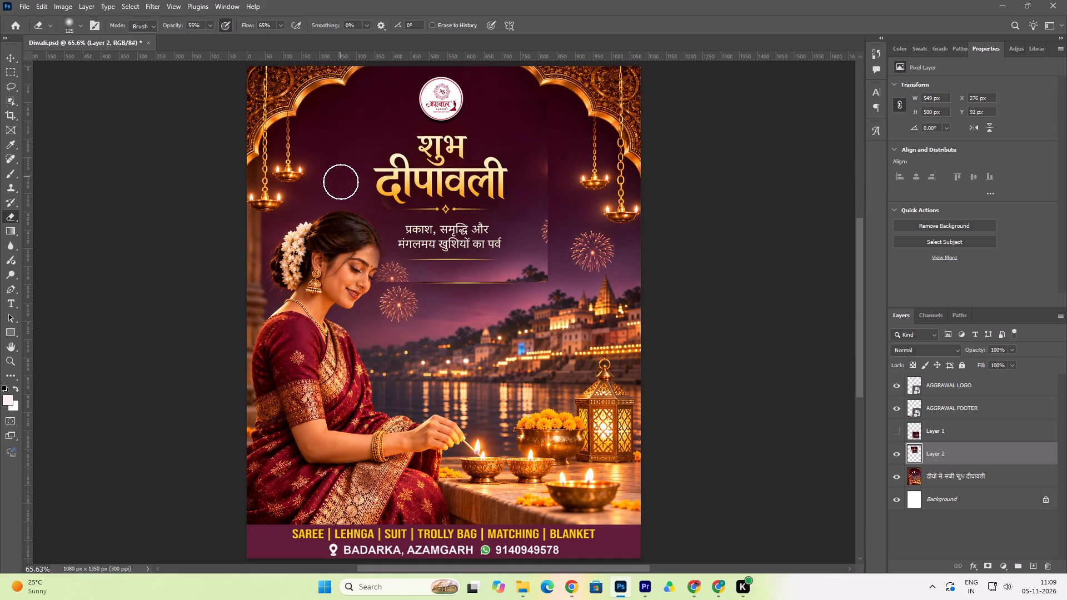
pyautogui.click(341, 181)
pyautogui.moveTo(345, 189); pyautogui.dragTo(346, 197)
pyautogui.moveTo(346, 205); pyautogui.dragTo(346, 216)
# Erase the copied layer's duplicate firework and lower-left edge beside the woman's forehead.
pyautogui.scroll(12, 386, 179)
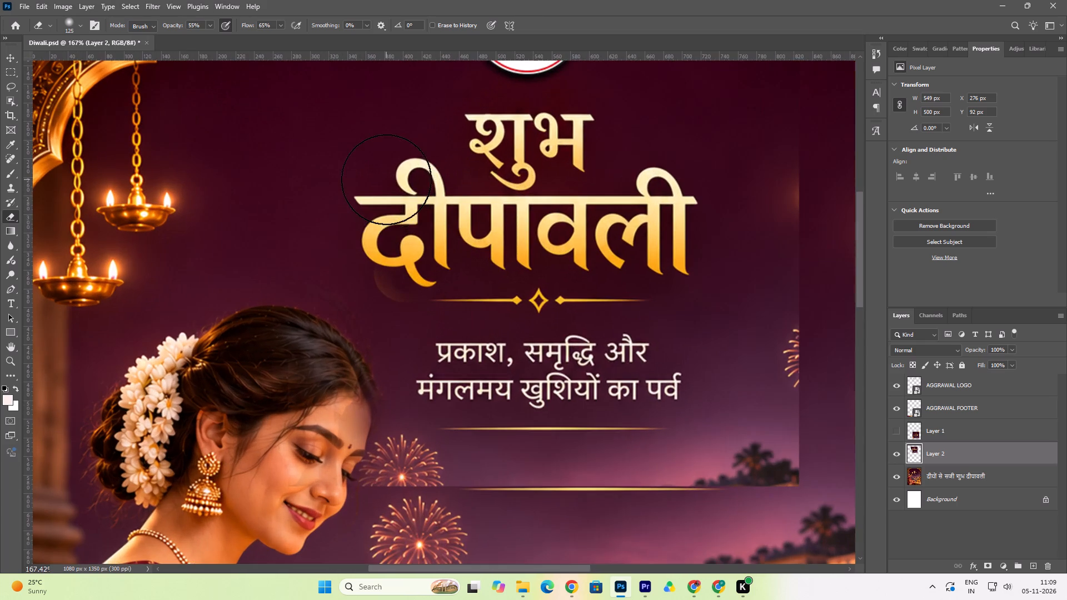
pyautogui.click(340, 427)
pyautogui.moveTo(353, 448); pyautogui.dragTo(375, 460)
pyautogui.doubleClick(415, 464)
pyautogui.click(402, 466)
pyautogui.doubleClick(394, 468)
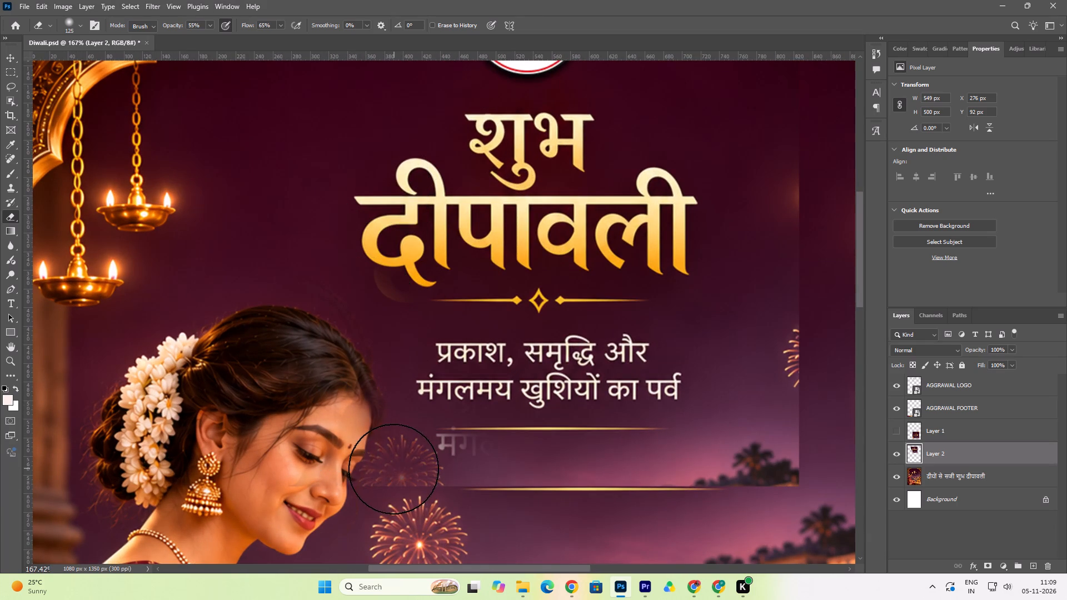
pyautogui.click(397, 471)
pyautogui.click(407, 473)
pyautogui.click(435, 474)
pyautogui.moveTo(435, 474); pyautogui.dragTo(386, 473)
pyautogui.doubleClick(377, 473)
pyautogui.tripleClick(382, 472)
pyautogui.click(380, 472)
pyautogui.moveTo(378, 473); pyautogui.dragTo(401, 467)
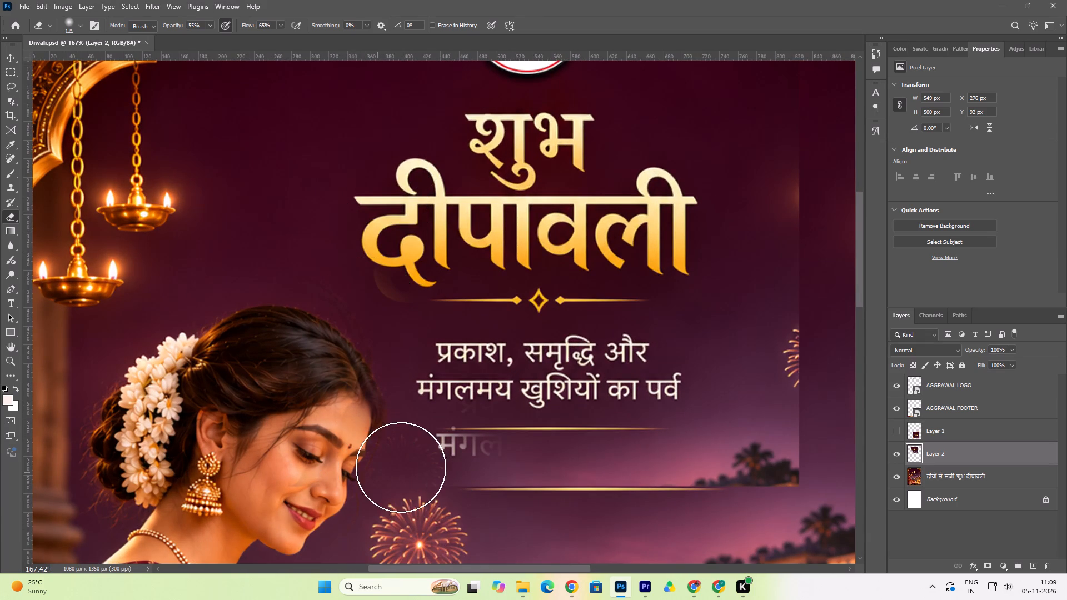
# Erase the copied layer's lower-left area between the woman's forehead and the start of the tagline.
pyautogui.moveTo(401, 467); pyautogui.dragTo(406, 468)
pyautogui.click(408, 468)
pyautogui.click(413, 468)
pyautogui.moveTo(420, 469); pyautogui.dragTo(425, 469)
pyautogui.click(439, 470)
pyautogui.tripleClick(446, 471)
pyautogui.click(432, 455)
pyautogui.click(420, 447)
pyautogui.click(417, 446)
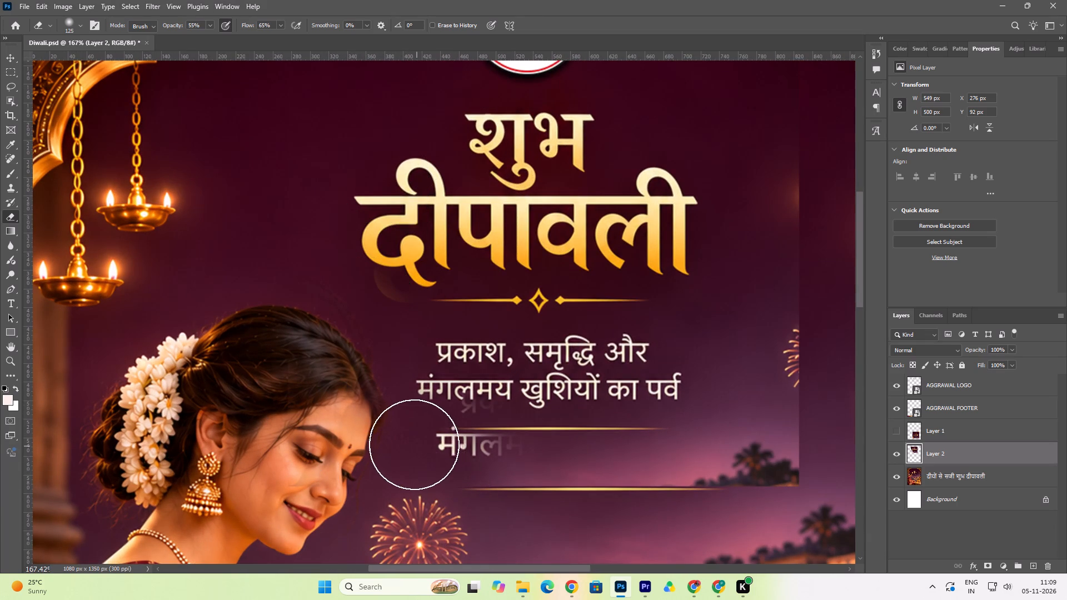
# Erase the copied layer's lower area below the left and middle parts of the tagline.
pyautogui.click(413, 443)
pyautogui.moveTo(413, 443); pyautogui.dragTo(488, 474)
pyautogui.click(498, 471)
pyautogui.click(506, 466)
pyautogui.click(527, 465)
pyautogui.click(546, 464)
pyautogui.click(589, 468)
pyautogui.click(597, 468)
pyautogui.moveTo(581, 482); pyautogui.dragTo(576, 485)
pyautogui.tripleClick(571, 485)
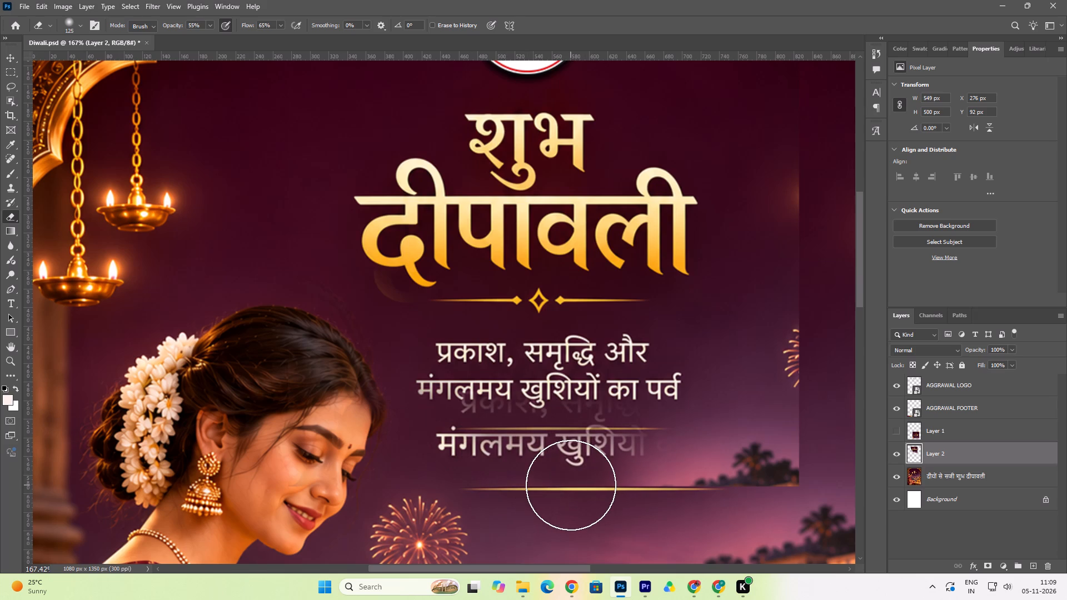
pyautogui.tripleClick(571, 485)
pyautogui.click(571, 485)
# Erase the copied layer below the tagline's right part and go back over its lower edge.
pyautogui.click(610, 477)
pyautogui.click(615, 478)
pyautogui.click(619, 477)
pyautogui.click(650, 474)
pyautogui.moveTo(659, 474); pyautogui.dragTo(674, 477)
pyautogui.moveTo(686, 482); pyautogui.dragTo(618, 491)
pyautogui.click(560, 480)
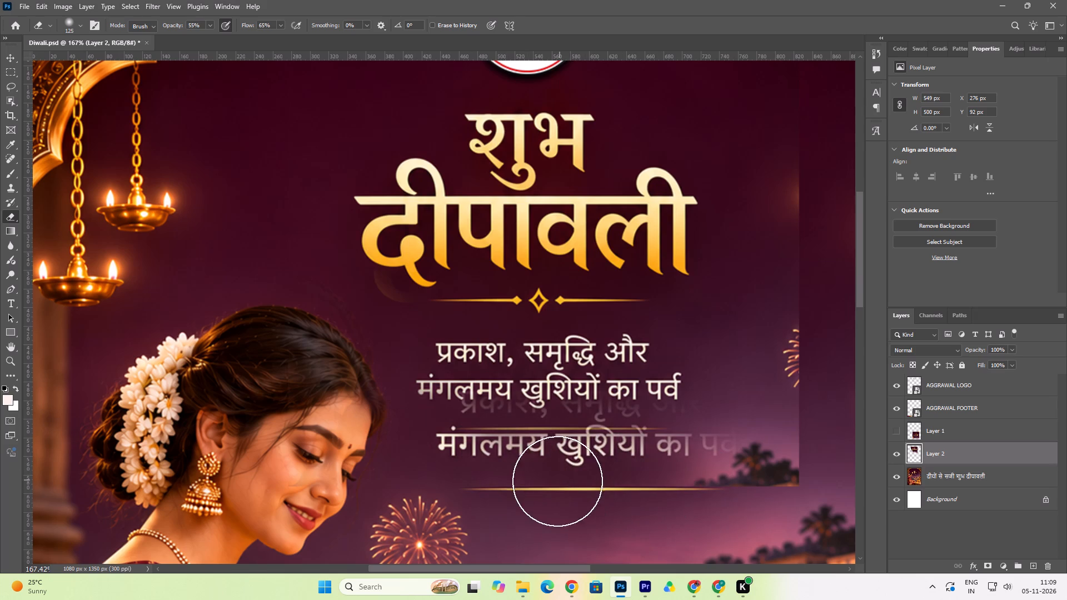
pyautogui.click(542, 481)
pyautogui.click(528, 484)
pyautogui.click(516, 487)
pyautogui.click(507, 487)
pyautogui.tripleClick(501, 490)
pyautogui.click(501, 491)
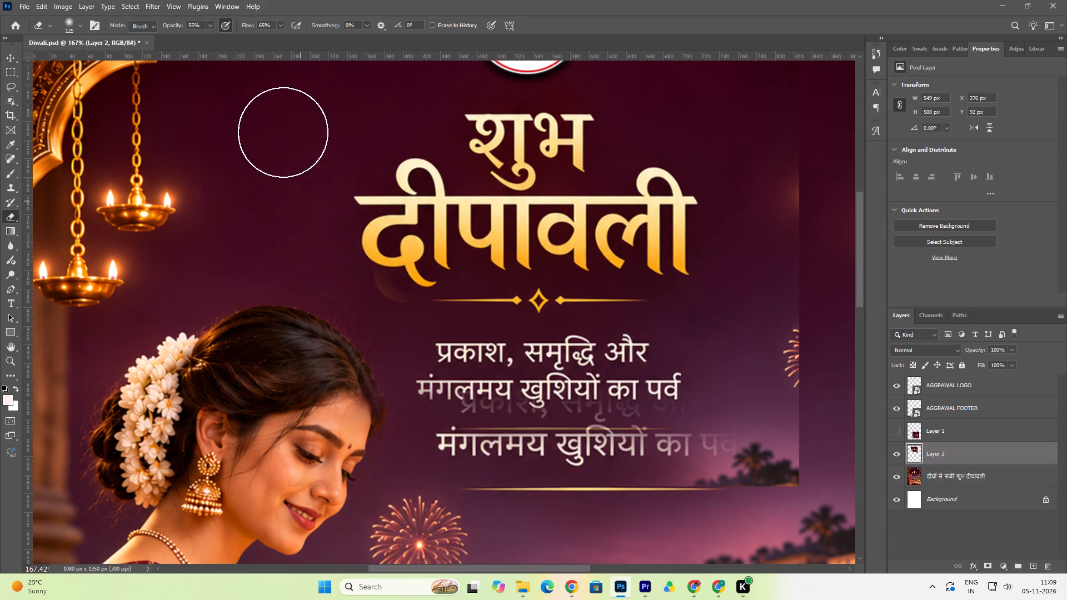
# Set the Eraser to 70% opacity and 81% flow and erase the copied layer's lower-right corner and lower right edge.
pyautogui.moveTo(248, 26); pyautogui.dragTo(257, 26)
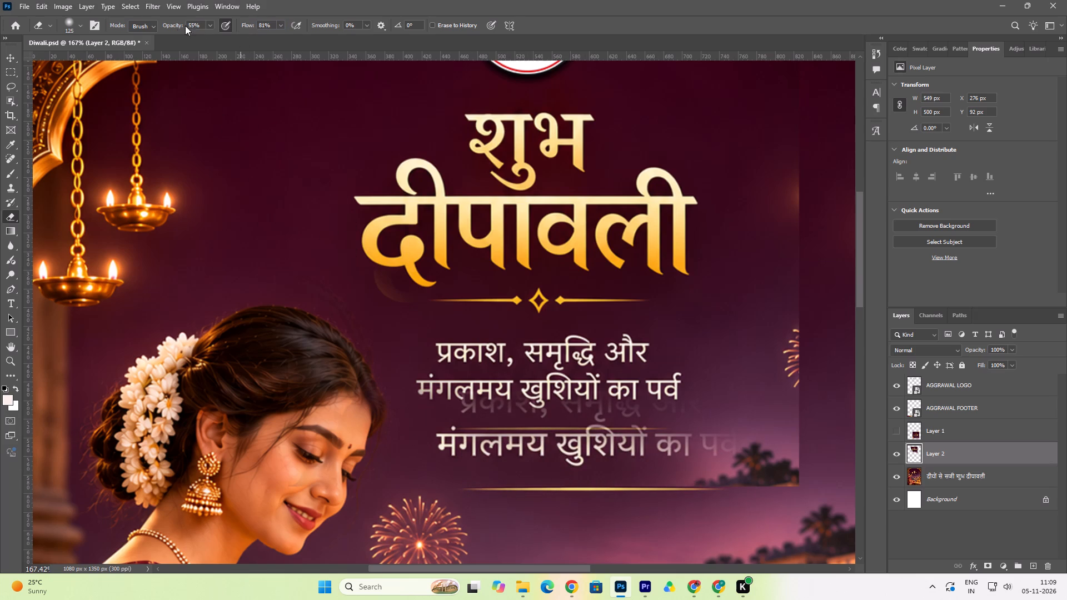
pyautogui.moveTo(174, 26); pyautogui.dragTo(182, 27)
pyautogui.tripleClick(788, 494)
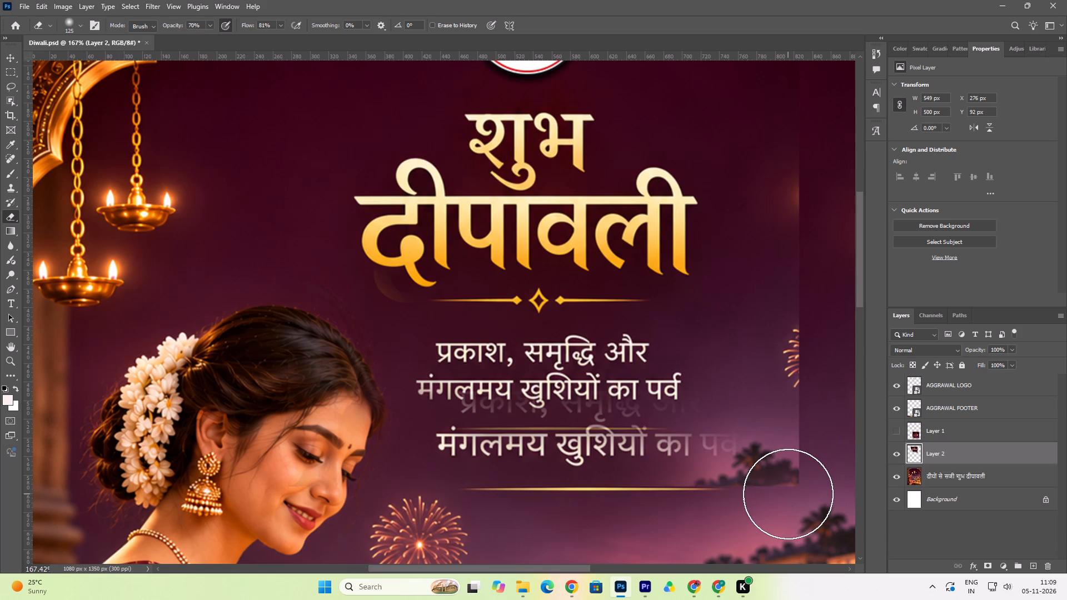
pyautogui.click(790, 483)
pyautogui.click(791, 478)
pyautogui.doubleClick(791, 473)
pyautogui.click(791, 469)
pyautogui.moveTo(790, 449); pyautogui.dragTo(792, 442)
pyautogui.click(795, 431)
pyautogui.moveTo(796, 411); pyautogui.dragTo(800, 393)
pyautogui.moveTo(806, 373); pyautogui.dragTo(807, 357)
pyautogui.click(807, 351)
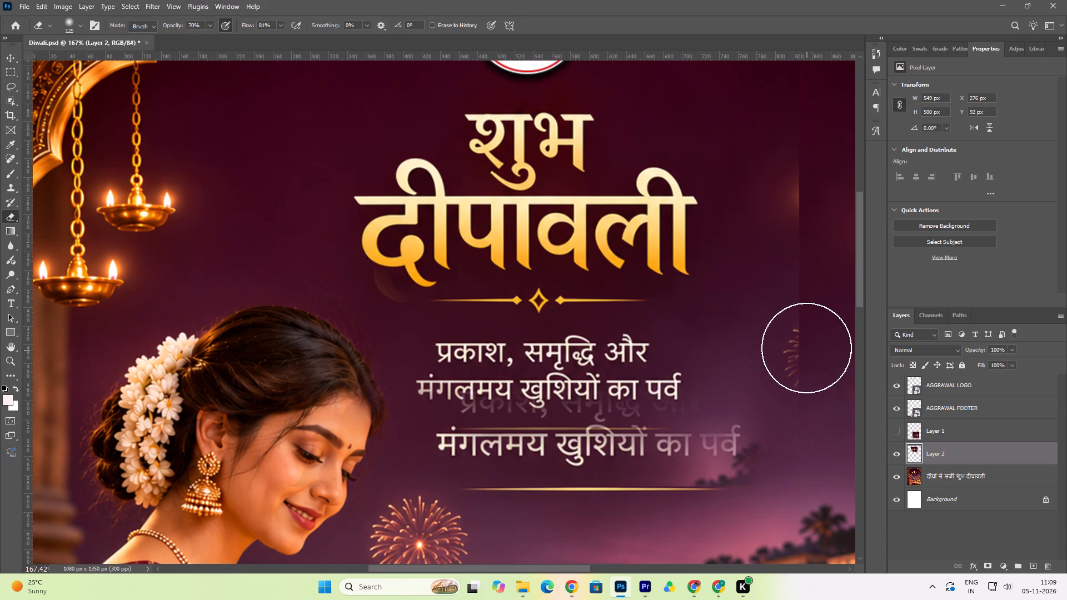
# Erase the cropped duplicate firework and the surrounding remains at the copied layer's right edge.
pyautogui.click(805, 345)
pyautogui.doubleClick(794, 358)
pyautogui.doubleClick(794, 354)
pyautogui.click(794, 351)
pyautogui.click(794, 346)
pyautogui.moveTo(787, 388); pyautogui.dragTo(786, 397)
pyautogui.moveTo(786, 400); pyautogui.dragTo(784, 419)
pyautogui.doubleClick(784, 424)
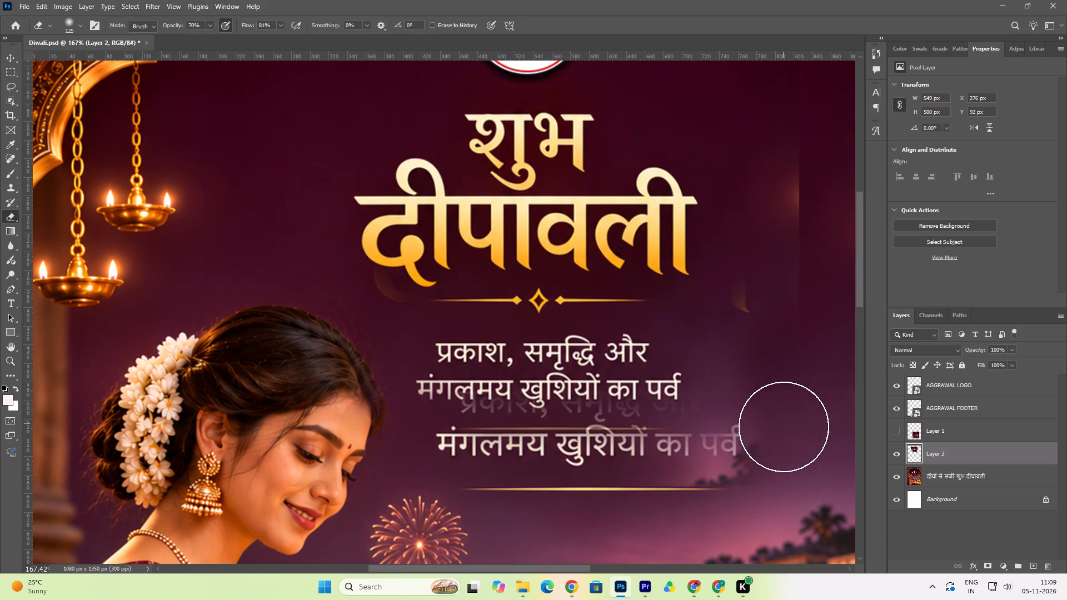
pyautogui.click(786, 403)
pyautogui.moveTo(786, 401); pyautogui.dragTo(780, 424)
# Erase the copied layer's duplicate trees and bottom edge below the right end of the tagline.
pyautogui.click(772, 469)
pyautogui.moveTo(769, 473); pyautogui.dragTo(748, 477)
pyautogui.tripleClick(719, 473)
pyautogui.moveTo(719, 474); pyautogui.dragTo(719, 480)
pyautogui.click(717, 486)
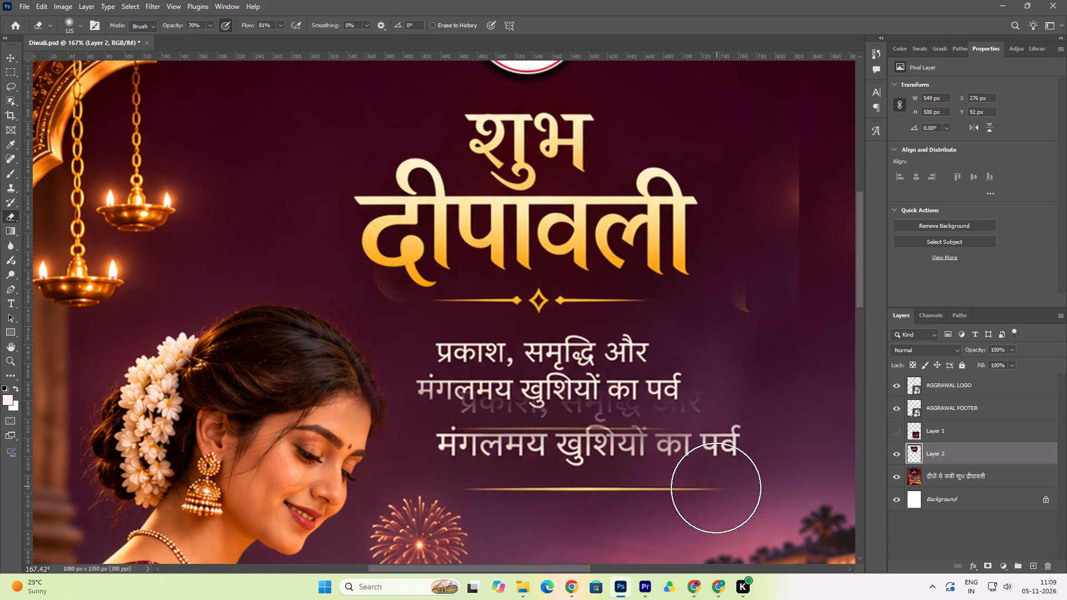
pyautogui.click(715, 489)
pyautogui.click(695, 487)
pyautogui.click(691, 489)
pyautogui.moveTo(691, 489); pyautogui.dragTo(712, 486)
pyautogui.click(714, 486)
pyautogui.click(718, 487)
pyautogui.click(725, 489)
pyautogui.doubleClick(730, 492)
pyautogui.click(740, 481)
pyautogui.moveTo(750, 473); pyautogui.dragTo(744, 474)
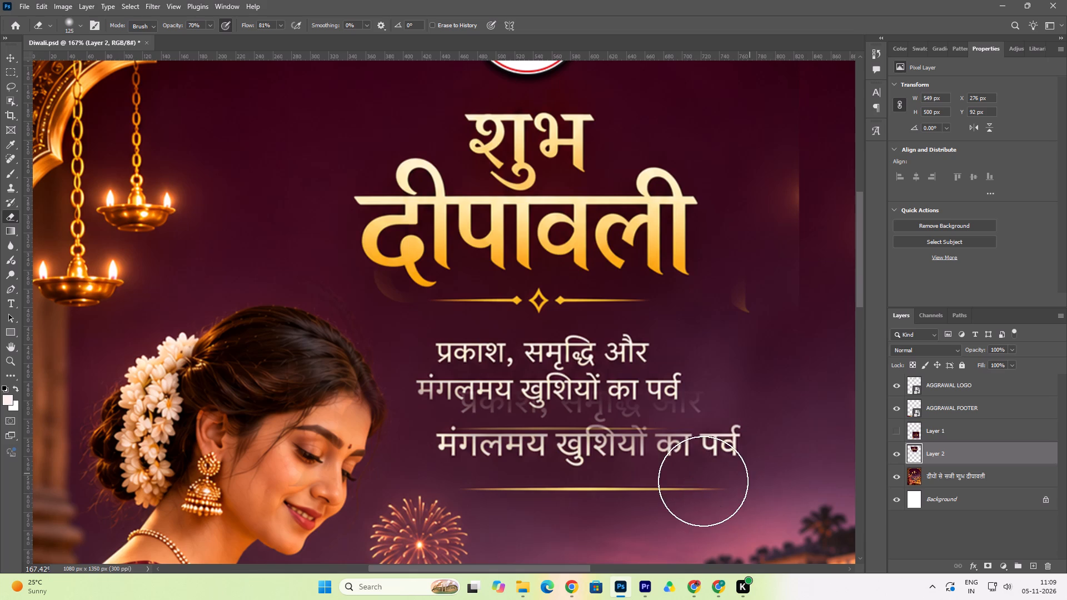
# Erase the remaining bottom strip of the copied layer below the tagline, working from its right end to the left.
pyautogui.doubleClick(694, 482)
pyautogui.tripleClick(675, 484)
pyautogui.tripleClick(674, 487)
pyautogui.moveTo(650, 481); pyautogui.dragTo(644, 484)
pyautogui.click(616, 481)
pyautogui.doubleClick(596, 482)
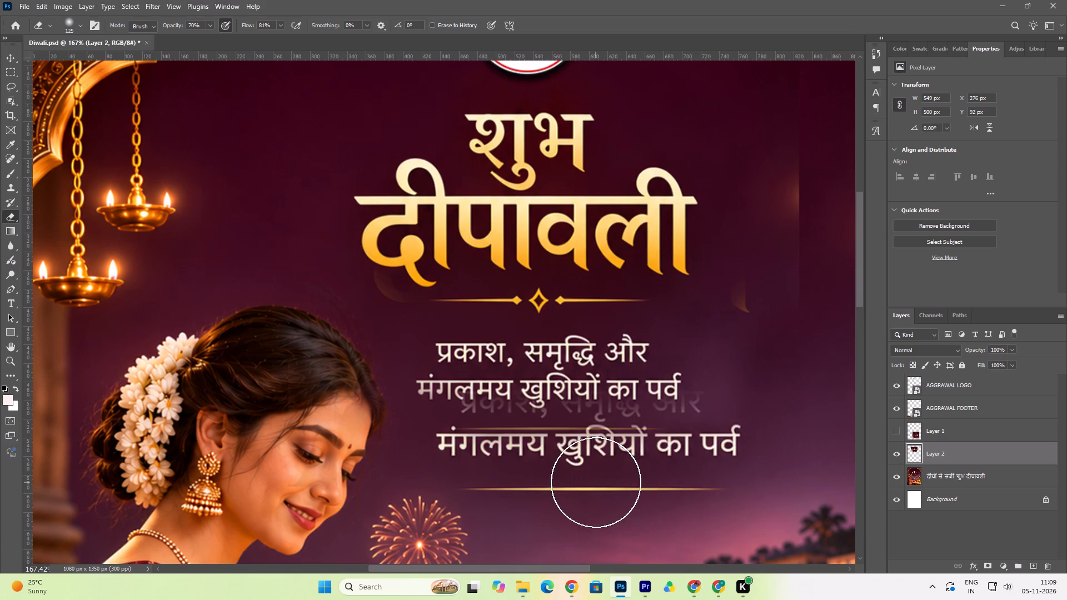
pyautogui.click(561, 480)
pyautogui.click(551, 481)
pyautogui.click(539, 485)
pyautogui.doubleClick(508, 484)
# Erase the copied layer's hard right edge beside the दीपावली heading.
pyautogui.scroll(10, 768, 417)
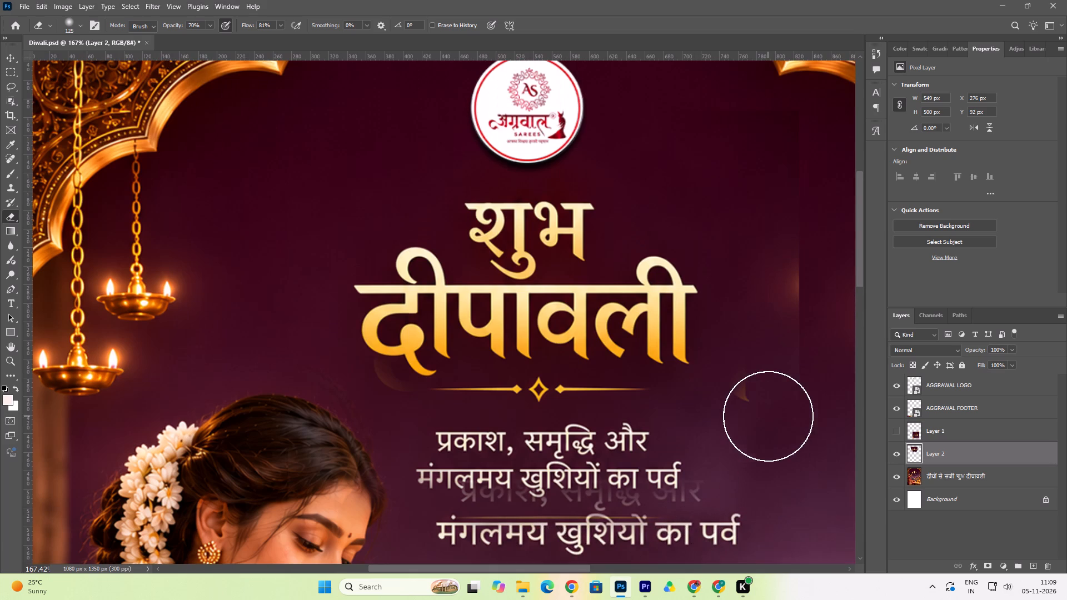
pyautogui.doubleClick(789, 401)
pyautogui.click(799, 363)
pyautogui.click(804, 342)
pyautogui.click(809, 328)
pyautogui.click(810, 312)
pyautogui.click(812, 303)
pyautogui.moveTo(815, 291); pyautogui.dragTo(815, 283)
pyautogui.click(811, 269)
pyautogui.click(800, 256)
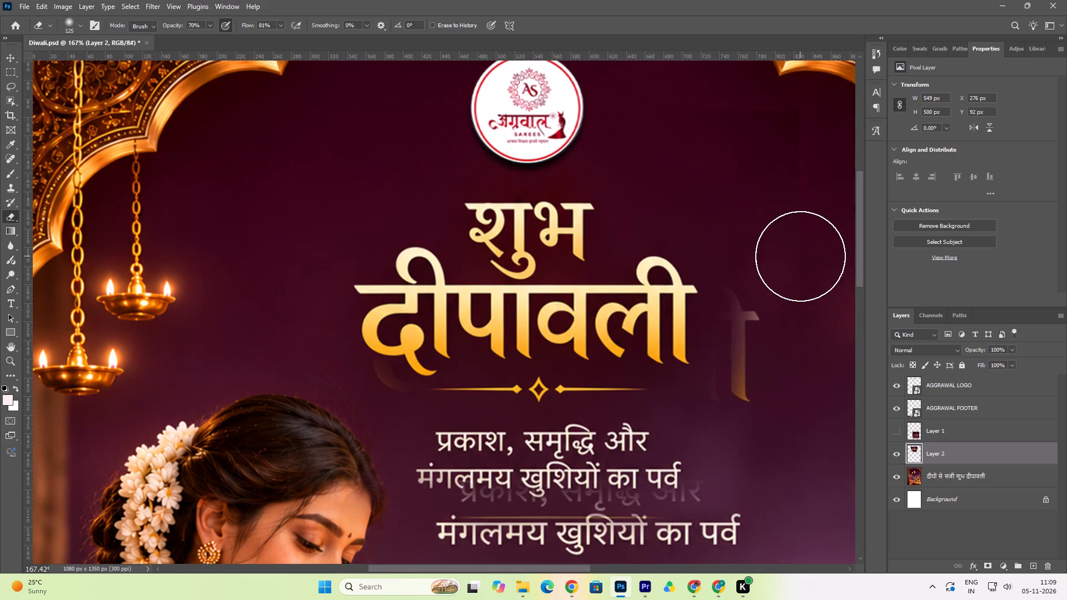
pyautogui.tripleClick(799, 252)
pyautogui.moveTo(805, 287); pyautogui.dragTo(802, 296)
pyautogui.moveTo(792, 326); pyautogui.dragTo(788, 342)
pyautogui.moveTo(782, 374); pyautogui.dragTo(787, 381)
pyautogui.moveTo(786, 407); pyautogui.dragTo(783, 419)
# Erase the copied layer's right edge above the heading, up to its upper-right corner.
pyautogui.scroll(10, 784, 406)
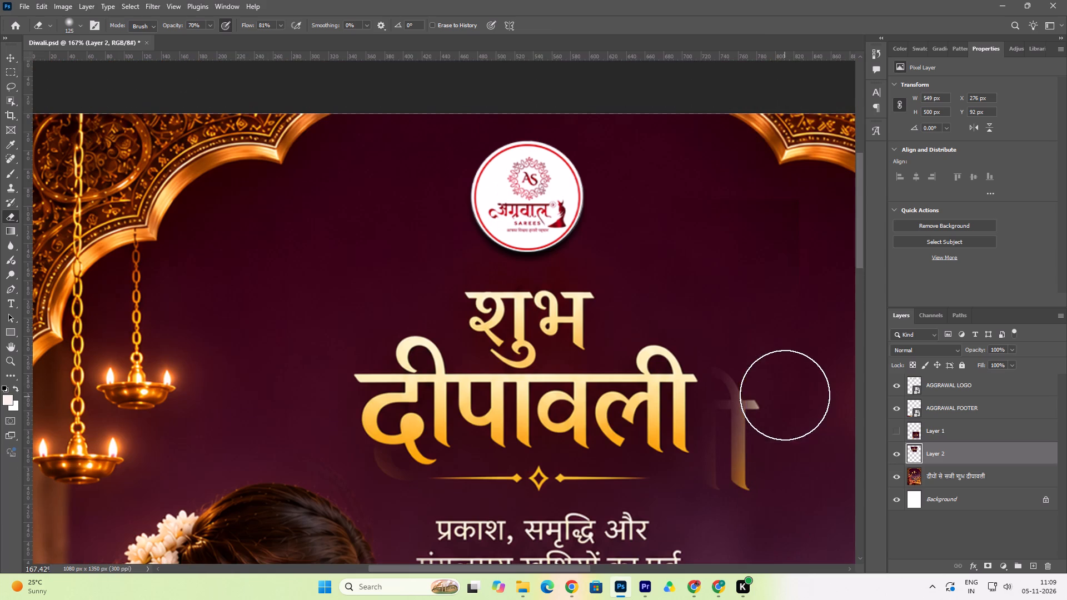
pyautogui.click(806, 331)
pyautogui.moveTo(802, 293); pyautogui.dragTo(802, 283)
pyautogui.moveTo(801, 267); pyautogui.dragTo(799, 255)
pyautogui.moveTo(799, 246); pyautogui.dragTo(800, 241)
pyautogui.click(799, 235)
pyautogui.click(797, 230)
pyautogui.click(796, 224)
pyautogui.click(792, 218)
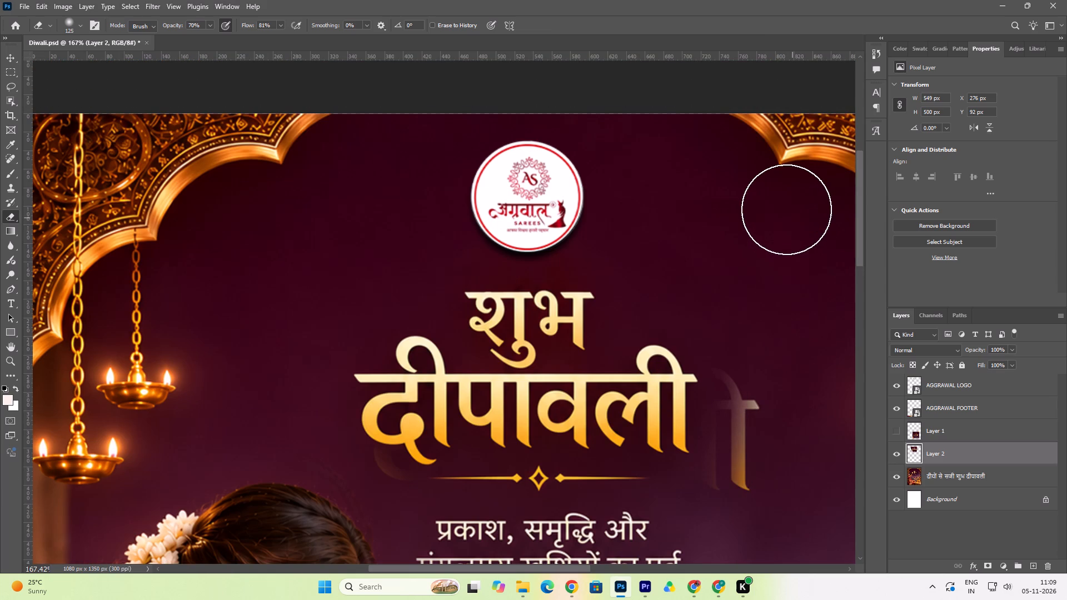
# Erase the copied layer's top edge between its upper-right corner and the logo.
pyautogui.click(785, 208)
pyautogui.click(773, 199)
pyautogui.click(764, 196)
pyautogui.click(745, 196)
pyautogui.click(731, 194)
pyautogui.click(688, 194)
pyautogui.click(680, 194)
pyautogui.click(647, 195)
pyautogui.click(612, 194)
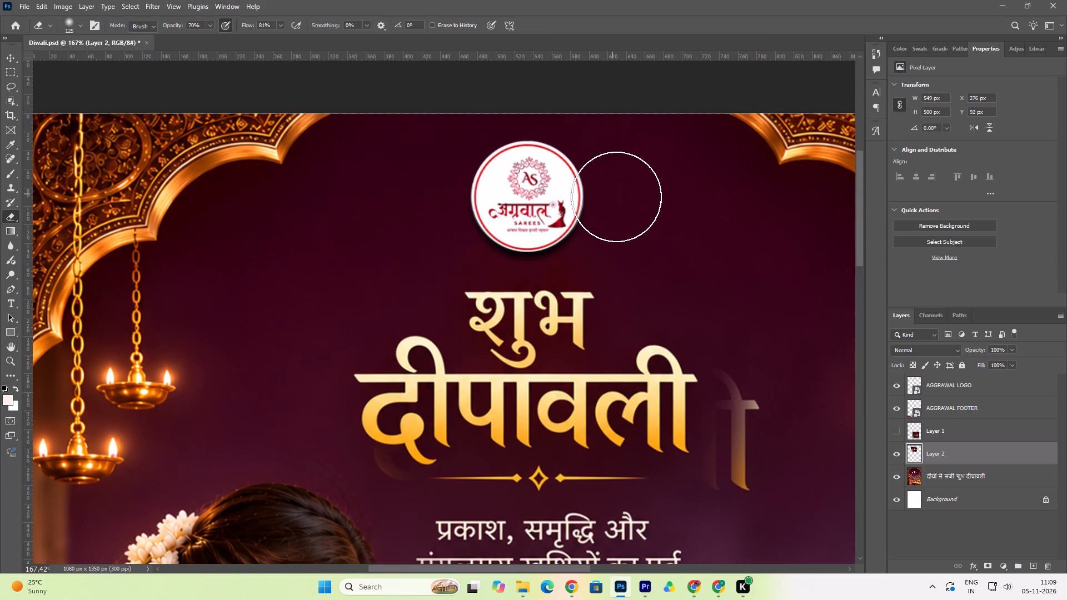
pyautogui.click(680, 197)
pyautogui.moveTo(696, 198); pyautogui.dragTo(727, 205)
pyautogui.click(736, 212)
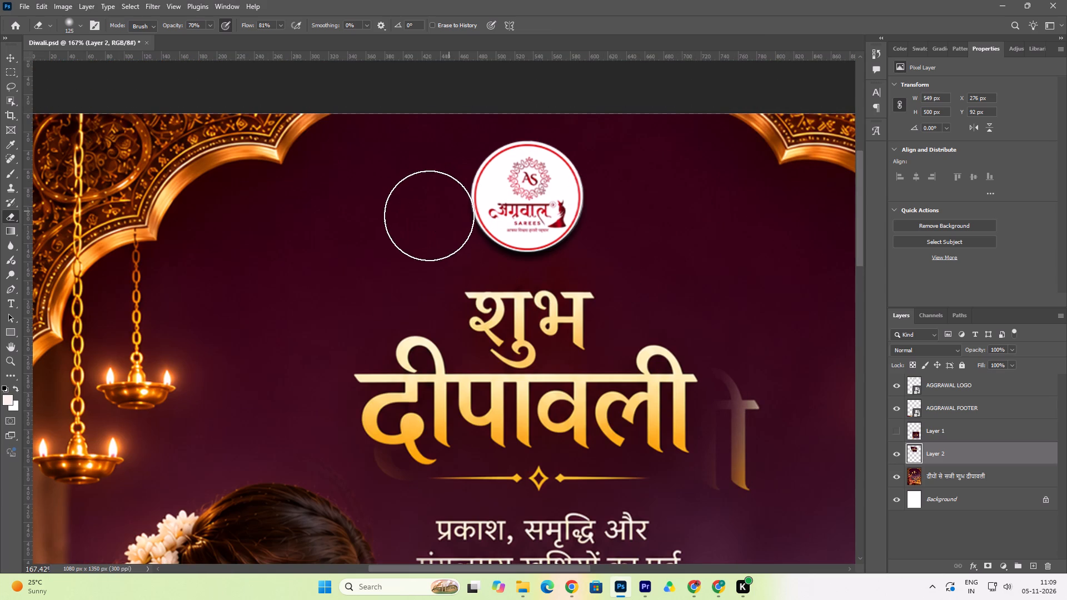
# Erase the copied layer's top edge from the logo across to the golden arch on the left.
pyautogui.doubleClick(429, 217)
pyautogui.moveTo(418, 215); pyautogui.dragTo(399, 214)
pyautogui.click(368, 217)
pyautogui.click(326, 218)
pyautogui.click(298, 217)
pyautogui.click(263, 214)
pyautogui.click(243, 211)
pyautogui.click(216, 212)
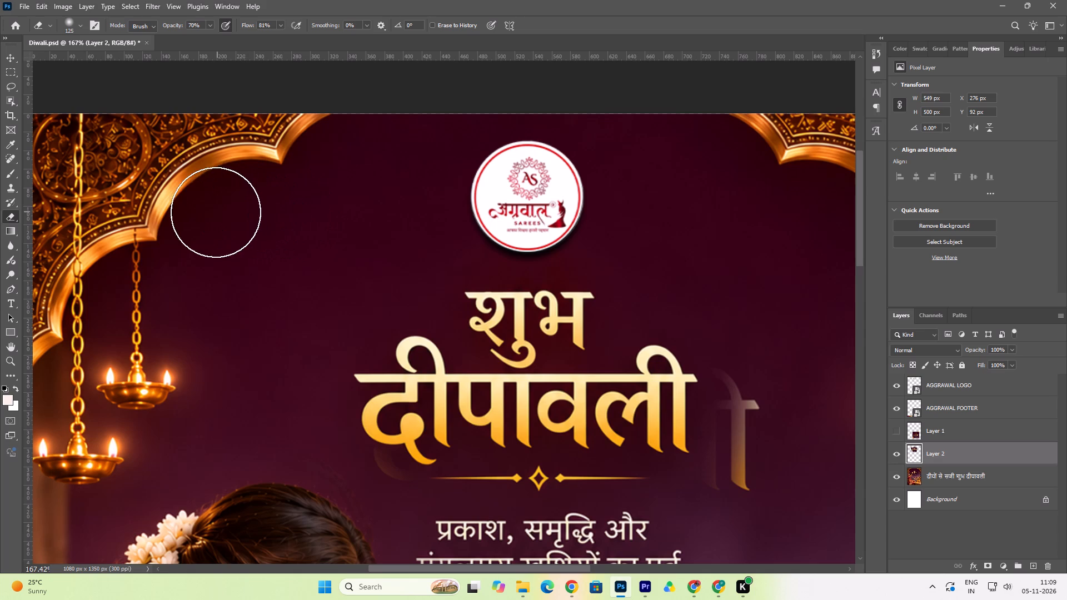
# Erase the copied layer's left edge beside the hanging lamps, up to its upper-left corner.
pyautogui.click(205, 239)
pyautogui.scroll(-5, 212, 358)
pyautogui.click(216, 371)
pyautogui.moveTo(229, 329); pyautogui.dragTo(232, 297)
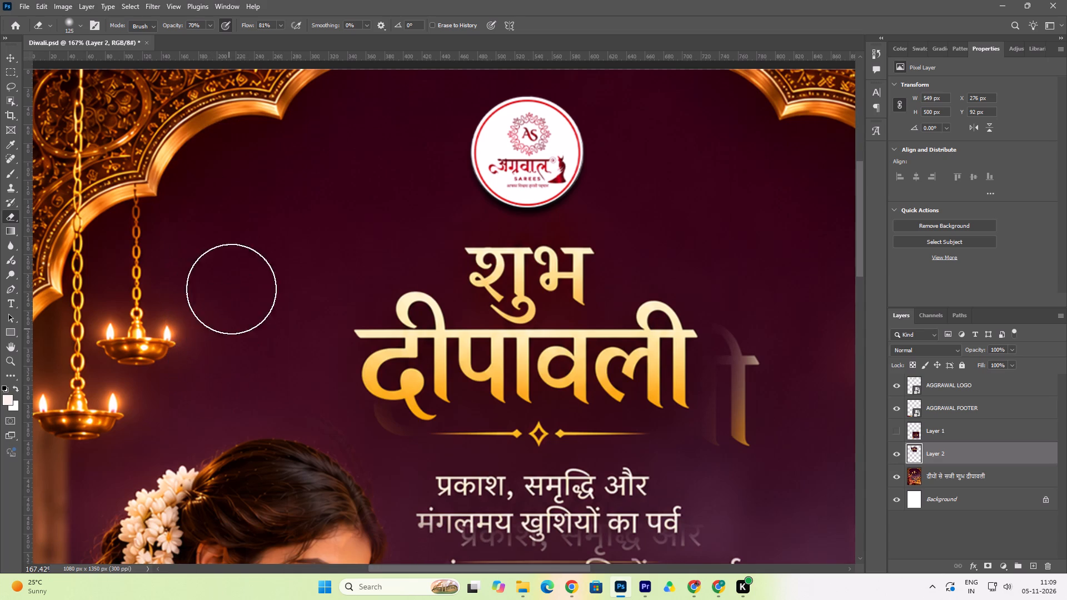
pyautogui.moveTo(230, 273); pyautogui.dragTo(231, 260)
pyautogui.moveTo(230, 236); pyautogui.dragTo(230, 222)
pyautogui.moveTo(226, 202); pyautogui.dragTo(227, 192)
pyautogui.click(231, 177)
# Erase the rest of the copied layer's top edge from the left arch to behind the logo.
pyautogui.moveTo(244, 169); pyautogui.dragTo(263, 171)
pyautogui.moveTo(291, 159); pyautogui.dragTo(301, 158)
pyautogui.moveTo(355, 152); pyautogui.dragTo(366, 152)
pyautogui.click(447, 148)
pyautogui.click(486, 146)
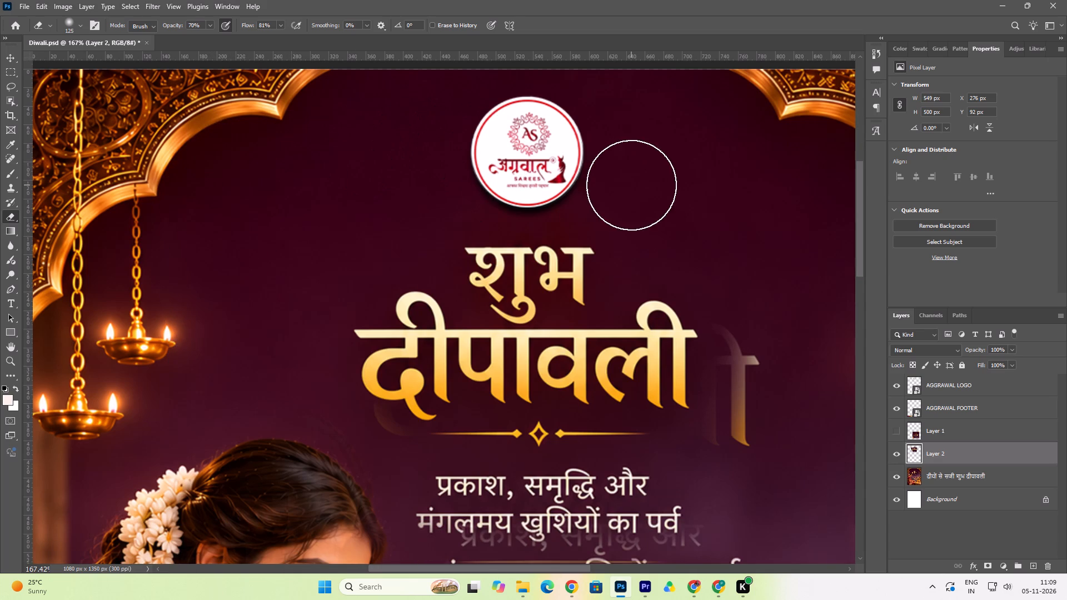
pyautogui.doubleClick(530, 168)
pyautogui.click(537, 154)
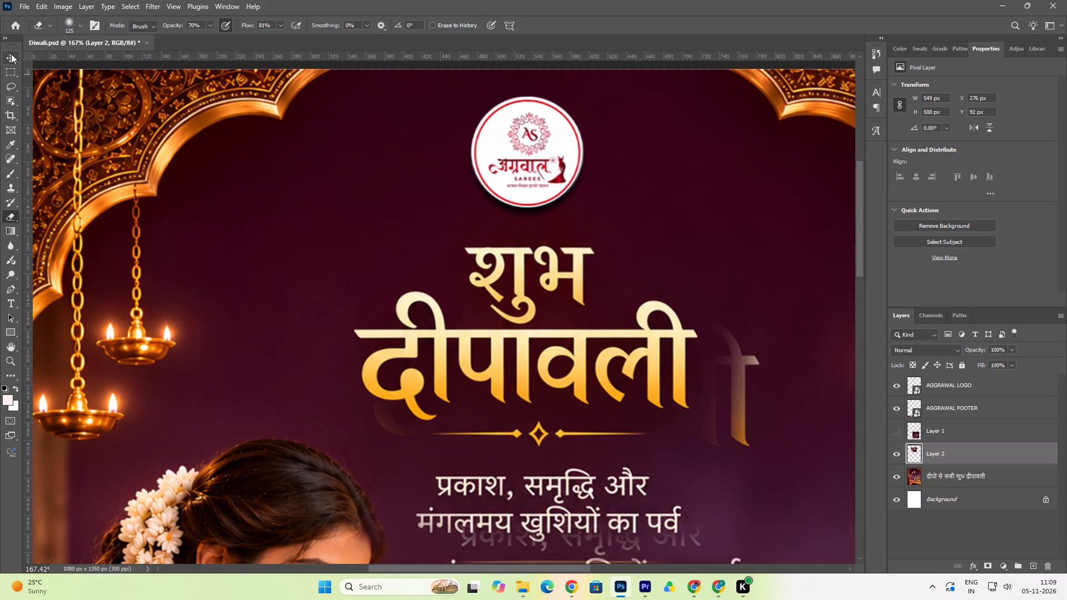
# Nudge the AGGRAWAL LOGO layer right to an X position of 476 px.
pyautogui.click(11, 54)
pyautogui.keyDown('alt'); pyautogui.scroll(-14, 487, 262); pyautogui.keyUp('alt')
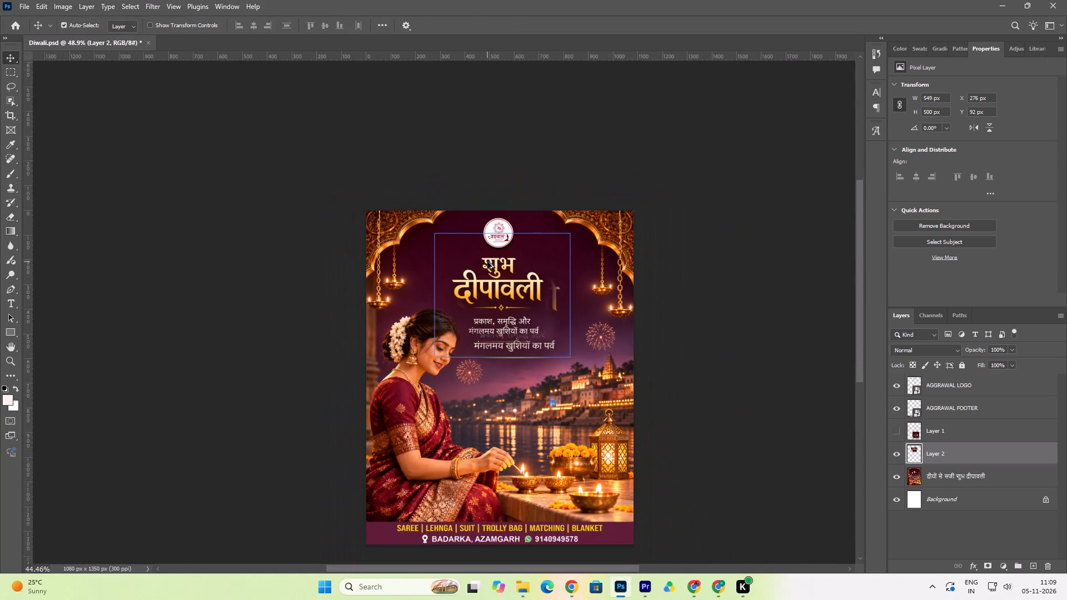
pyautogui.click(495, 233)
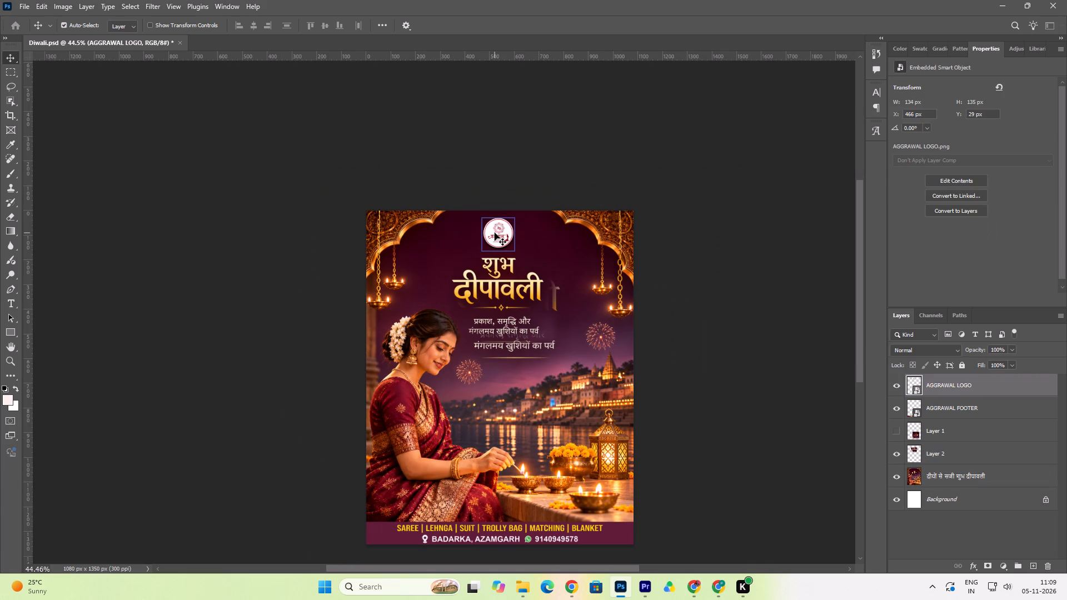
pyautogui.press('Right')
pyautogui.press('Right')
pyautogui.press('Right')
pyautogui.press('Right')
pyautogui.press('Right')
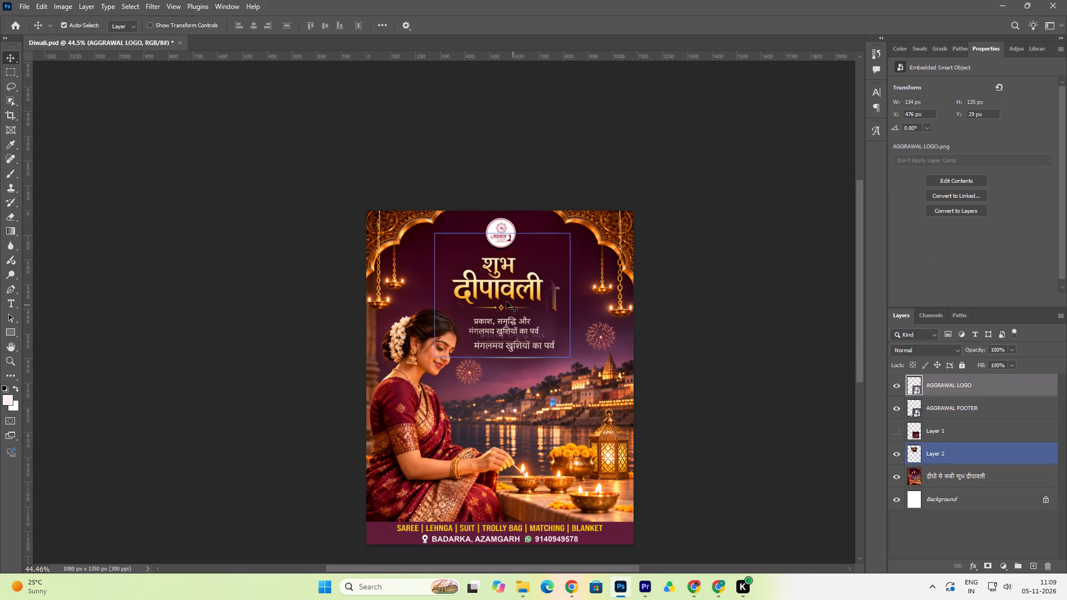
# Nudge the copied heading layer, Layer 2, right to an X position of 288 px.
pyautogui.click(506, 301)
pyautogui.press('Right')
pyautogui.press('Right')
pyautogui.press('Right')
pyautogui.press('Right')
pyautogui.press('Right')
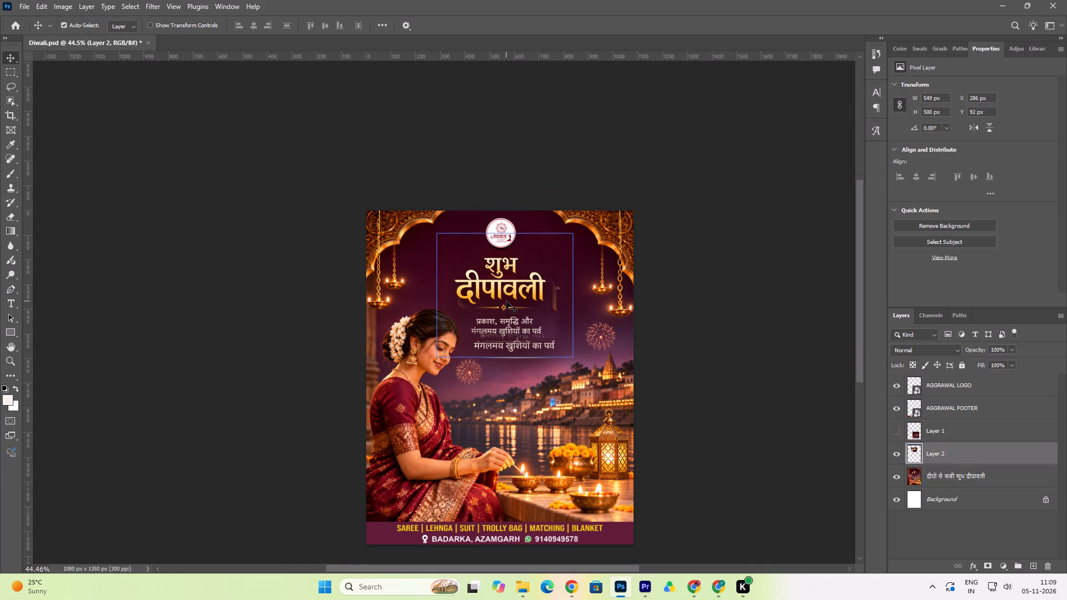
pyautogui.press('Right')
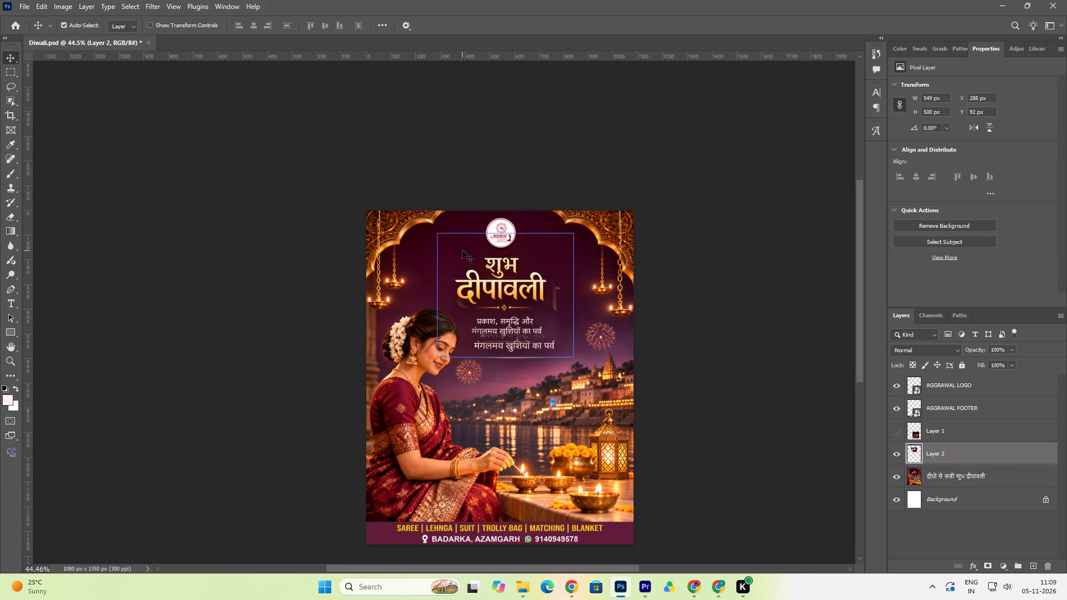
pyautogui.scroll(12, 462, 251)
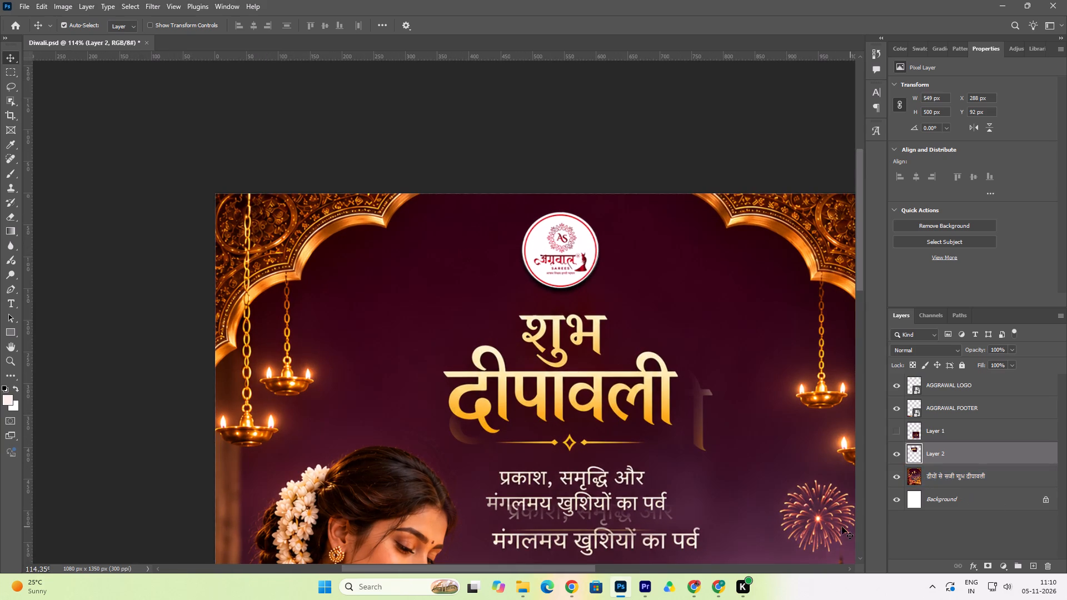
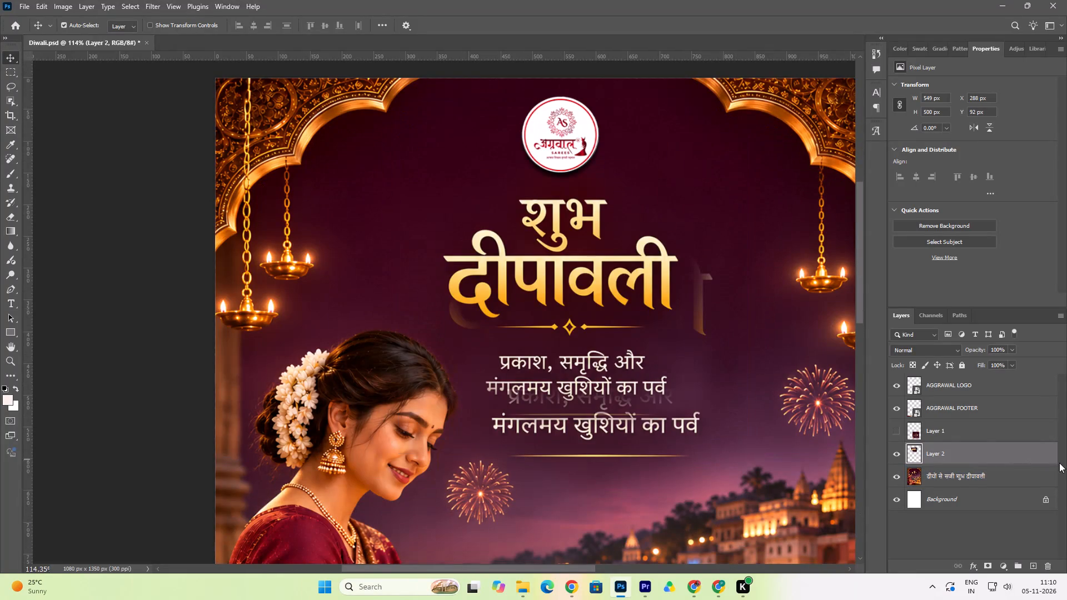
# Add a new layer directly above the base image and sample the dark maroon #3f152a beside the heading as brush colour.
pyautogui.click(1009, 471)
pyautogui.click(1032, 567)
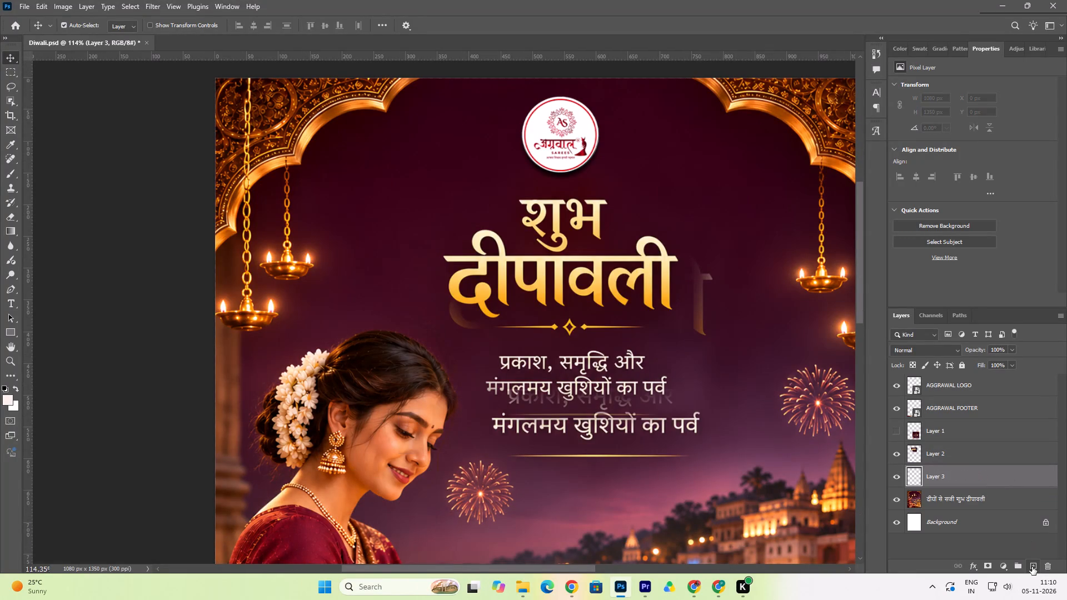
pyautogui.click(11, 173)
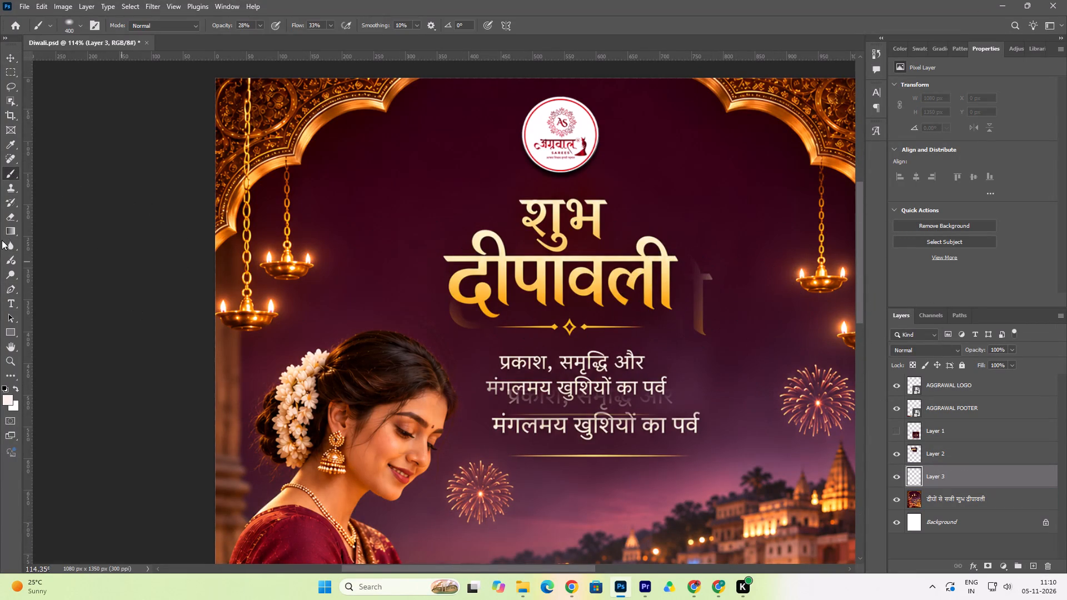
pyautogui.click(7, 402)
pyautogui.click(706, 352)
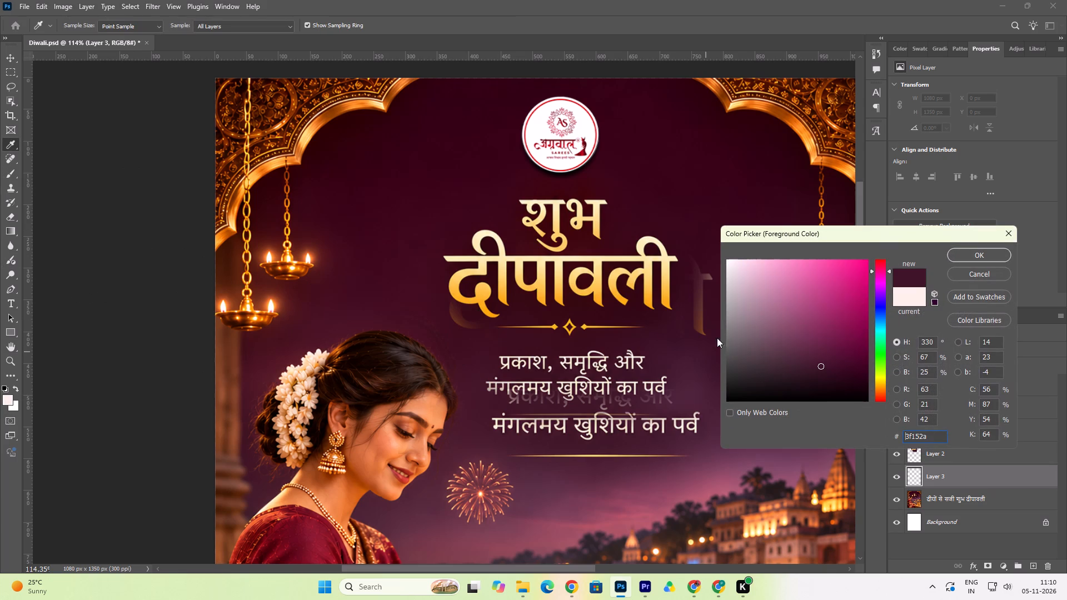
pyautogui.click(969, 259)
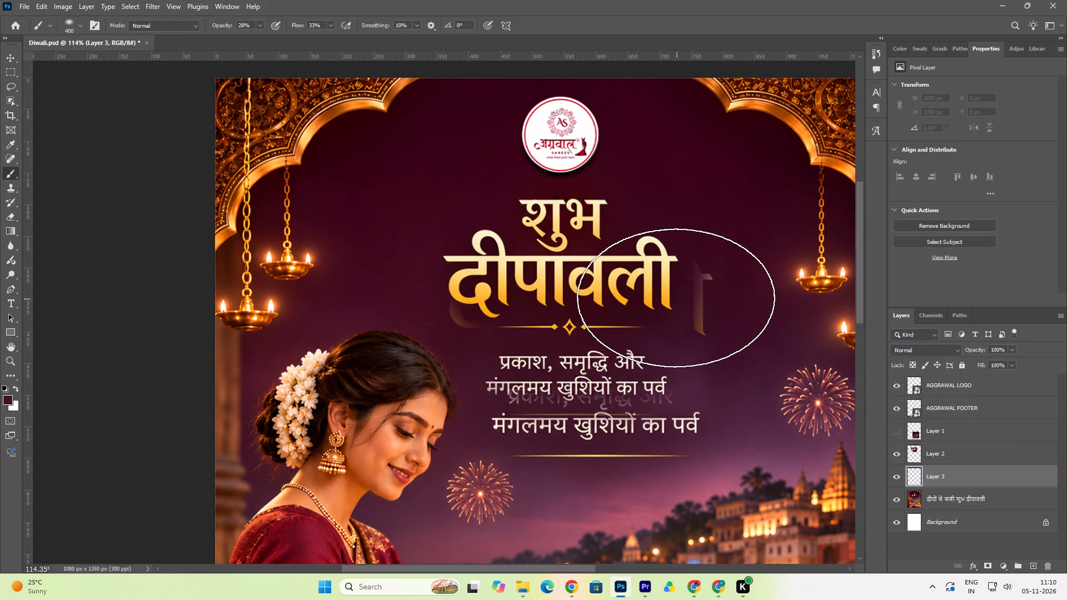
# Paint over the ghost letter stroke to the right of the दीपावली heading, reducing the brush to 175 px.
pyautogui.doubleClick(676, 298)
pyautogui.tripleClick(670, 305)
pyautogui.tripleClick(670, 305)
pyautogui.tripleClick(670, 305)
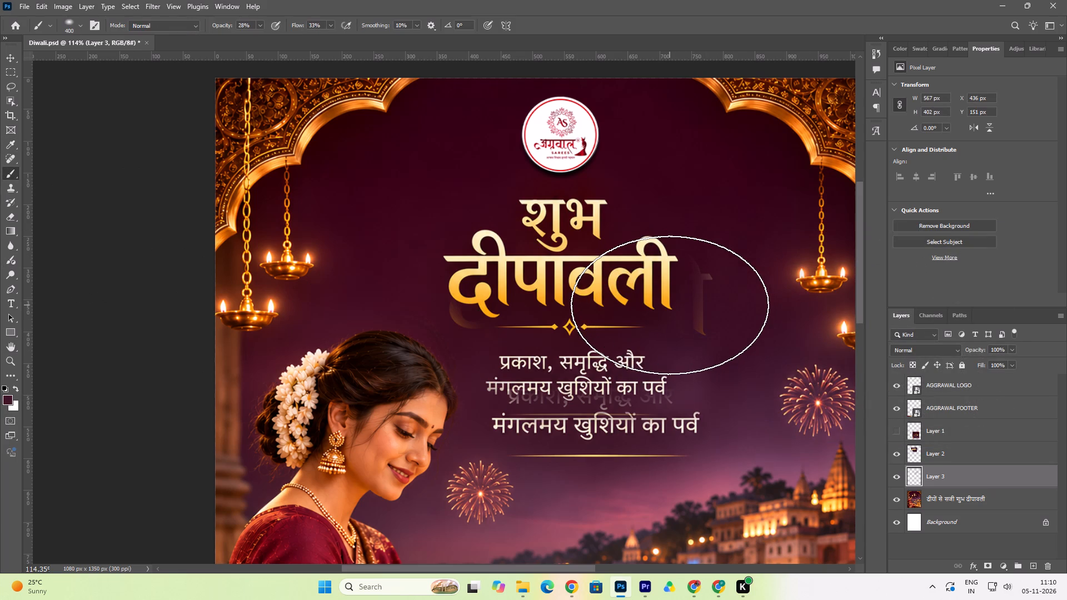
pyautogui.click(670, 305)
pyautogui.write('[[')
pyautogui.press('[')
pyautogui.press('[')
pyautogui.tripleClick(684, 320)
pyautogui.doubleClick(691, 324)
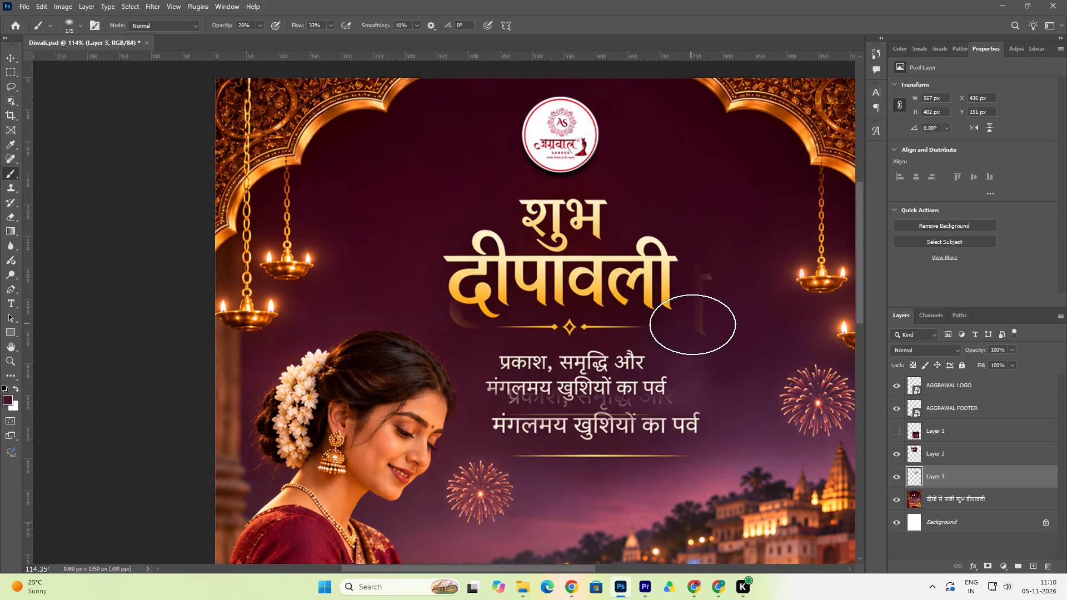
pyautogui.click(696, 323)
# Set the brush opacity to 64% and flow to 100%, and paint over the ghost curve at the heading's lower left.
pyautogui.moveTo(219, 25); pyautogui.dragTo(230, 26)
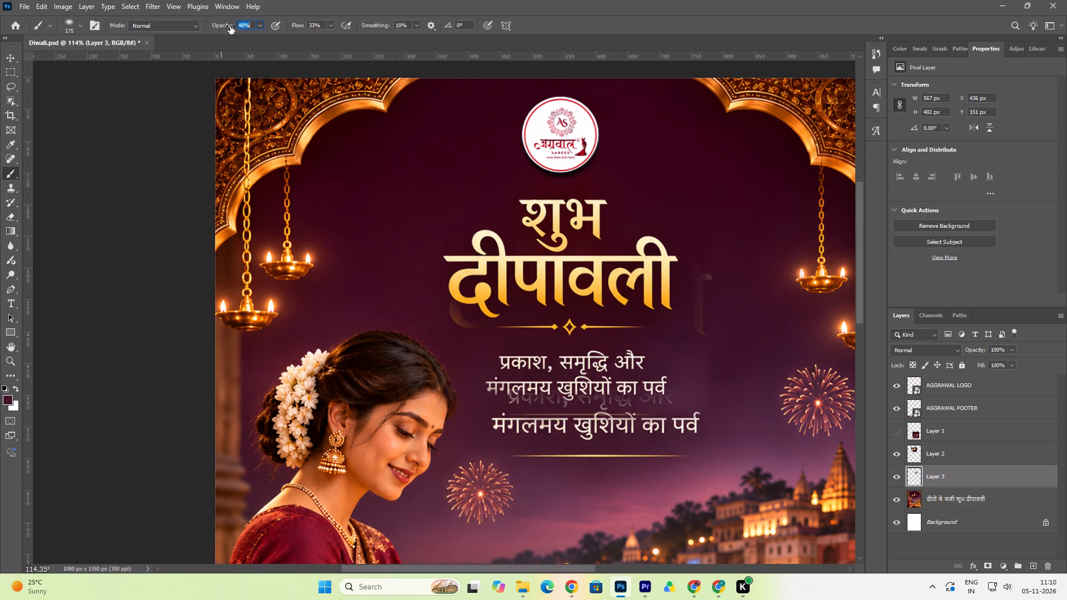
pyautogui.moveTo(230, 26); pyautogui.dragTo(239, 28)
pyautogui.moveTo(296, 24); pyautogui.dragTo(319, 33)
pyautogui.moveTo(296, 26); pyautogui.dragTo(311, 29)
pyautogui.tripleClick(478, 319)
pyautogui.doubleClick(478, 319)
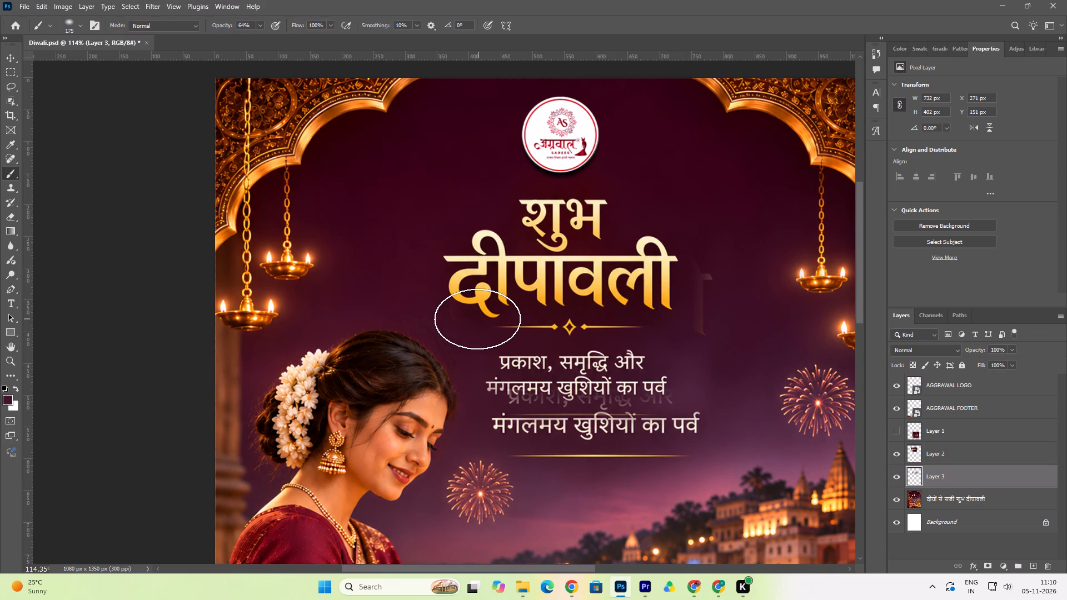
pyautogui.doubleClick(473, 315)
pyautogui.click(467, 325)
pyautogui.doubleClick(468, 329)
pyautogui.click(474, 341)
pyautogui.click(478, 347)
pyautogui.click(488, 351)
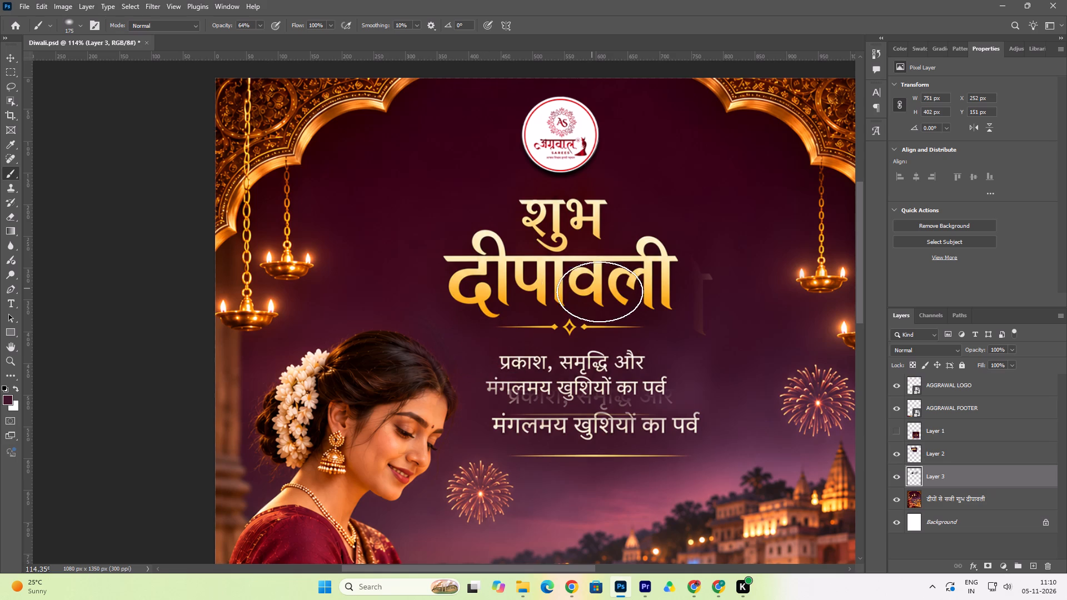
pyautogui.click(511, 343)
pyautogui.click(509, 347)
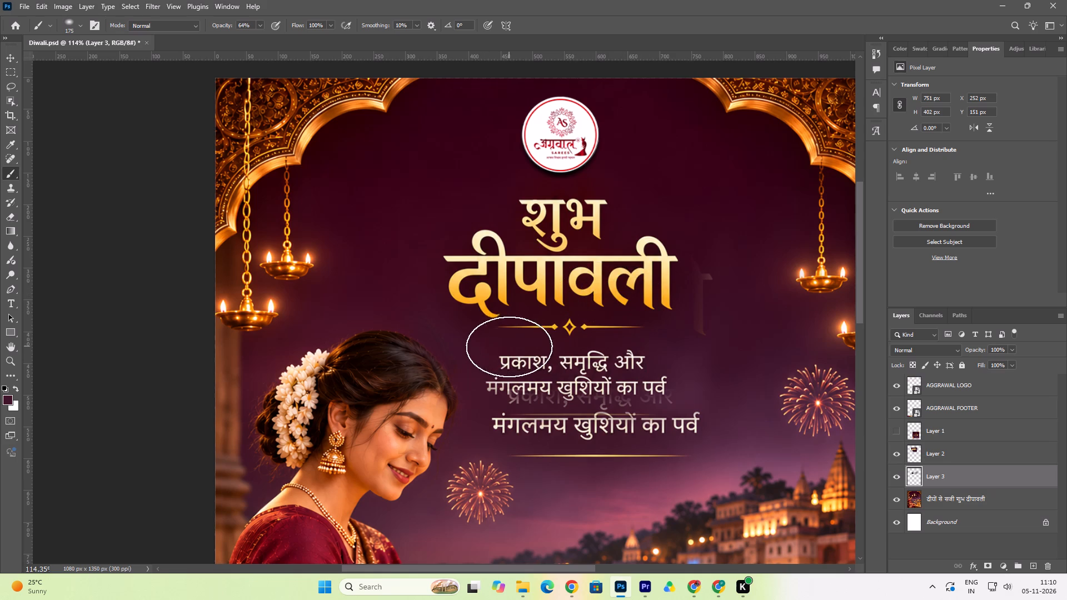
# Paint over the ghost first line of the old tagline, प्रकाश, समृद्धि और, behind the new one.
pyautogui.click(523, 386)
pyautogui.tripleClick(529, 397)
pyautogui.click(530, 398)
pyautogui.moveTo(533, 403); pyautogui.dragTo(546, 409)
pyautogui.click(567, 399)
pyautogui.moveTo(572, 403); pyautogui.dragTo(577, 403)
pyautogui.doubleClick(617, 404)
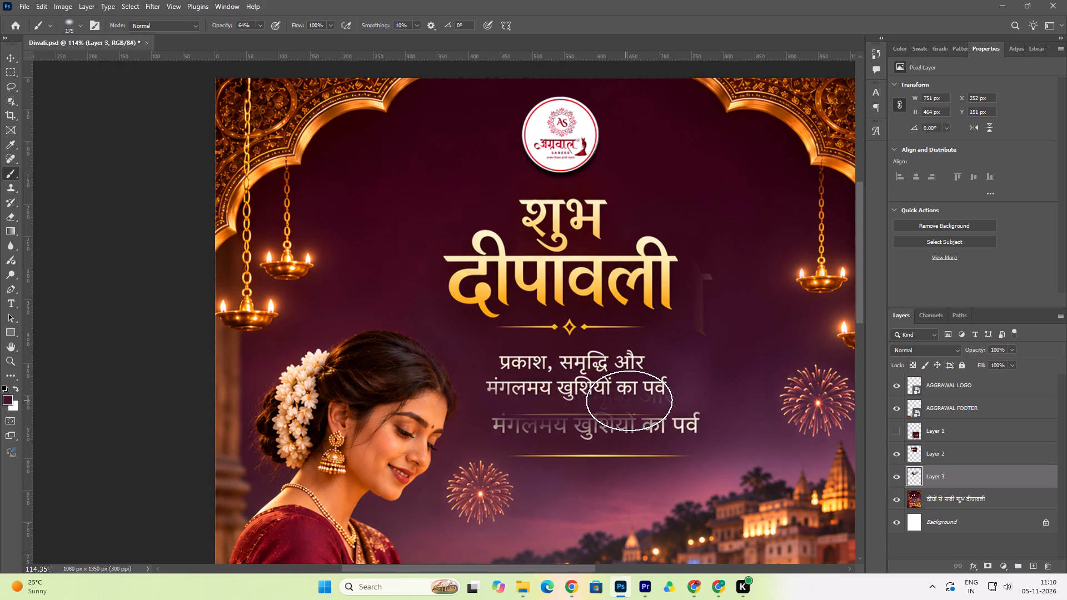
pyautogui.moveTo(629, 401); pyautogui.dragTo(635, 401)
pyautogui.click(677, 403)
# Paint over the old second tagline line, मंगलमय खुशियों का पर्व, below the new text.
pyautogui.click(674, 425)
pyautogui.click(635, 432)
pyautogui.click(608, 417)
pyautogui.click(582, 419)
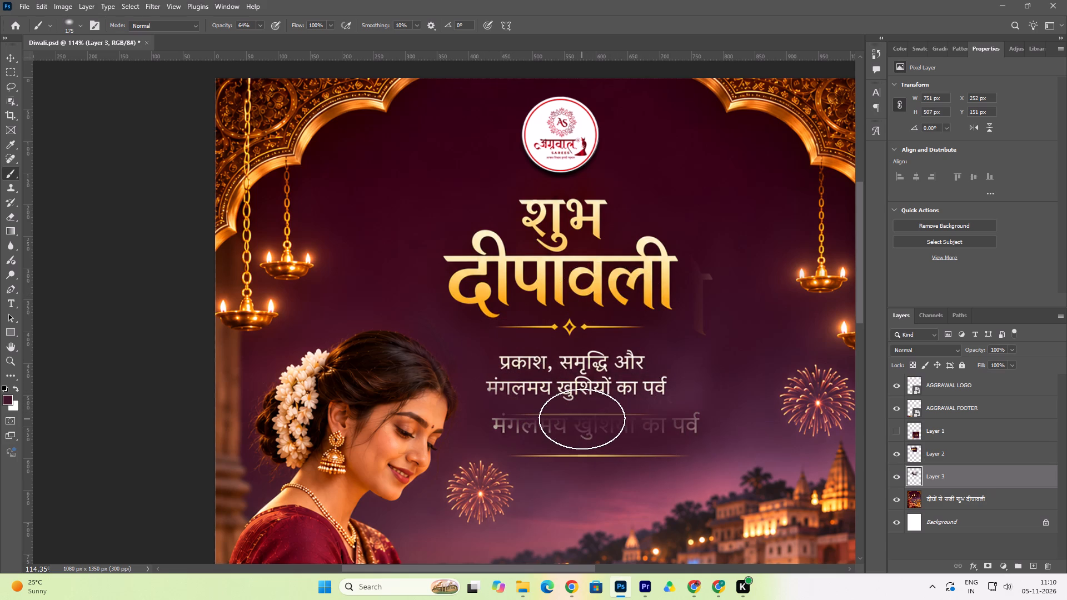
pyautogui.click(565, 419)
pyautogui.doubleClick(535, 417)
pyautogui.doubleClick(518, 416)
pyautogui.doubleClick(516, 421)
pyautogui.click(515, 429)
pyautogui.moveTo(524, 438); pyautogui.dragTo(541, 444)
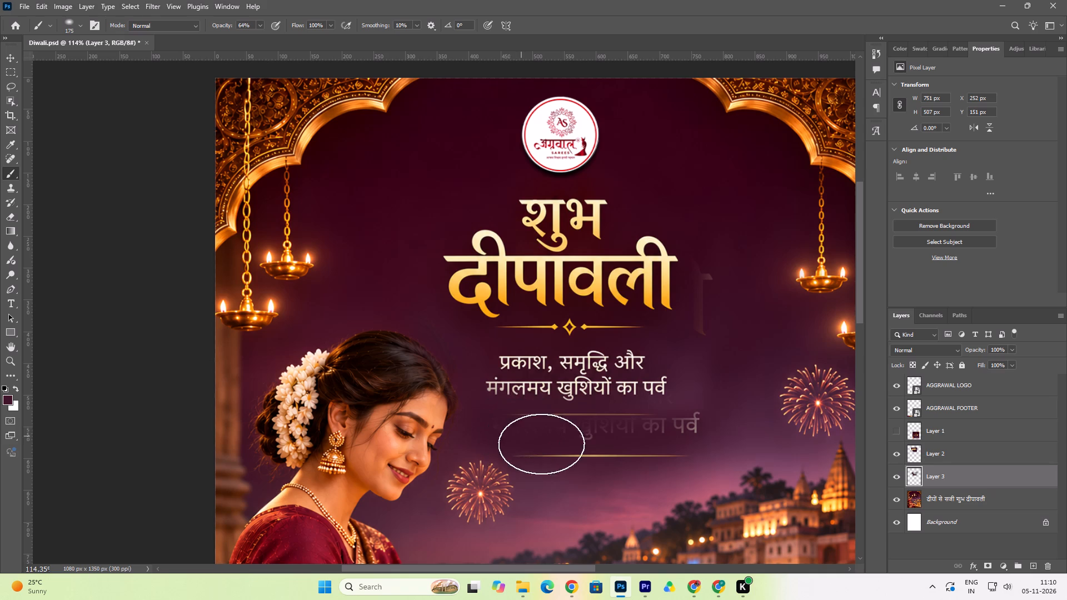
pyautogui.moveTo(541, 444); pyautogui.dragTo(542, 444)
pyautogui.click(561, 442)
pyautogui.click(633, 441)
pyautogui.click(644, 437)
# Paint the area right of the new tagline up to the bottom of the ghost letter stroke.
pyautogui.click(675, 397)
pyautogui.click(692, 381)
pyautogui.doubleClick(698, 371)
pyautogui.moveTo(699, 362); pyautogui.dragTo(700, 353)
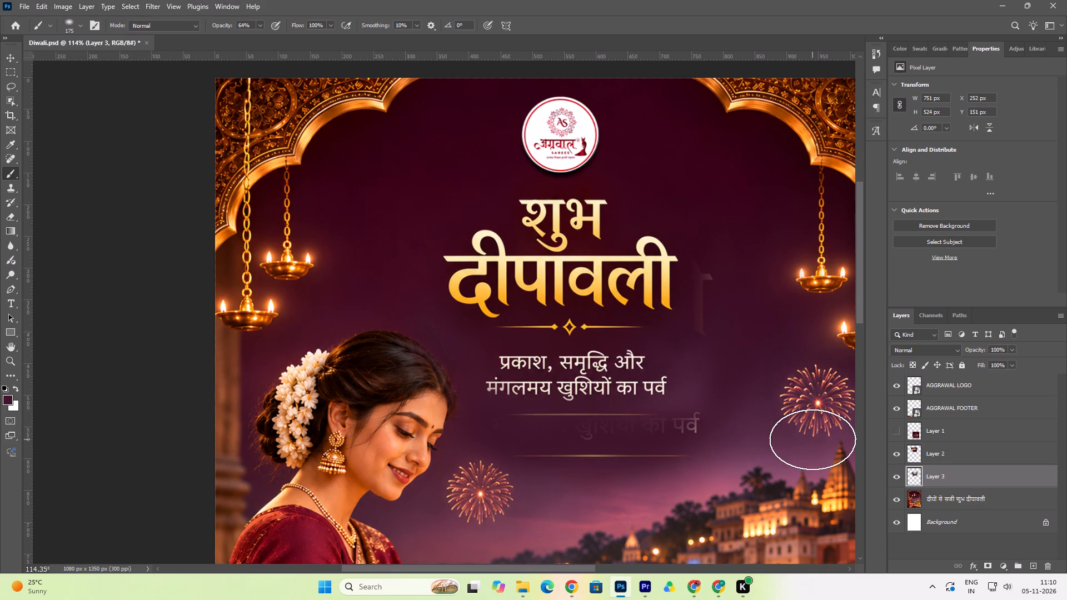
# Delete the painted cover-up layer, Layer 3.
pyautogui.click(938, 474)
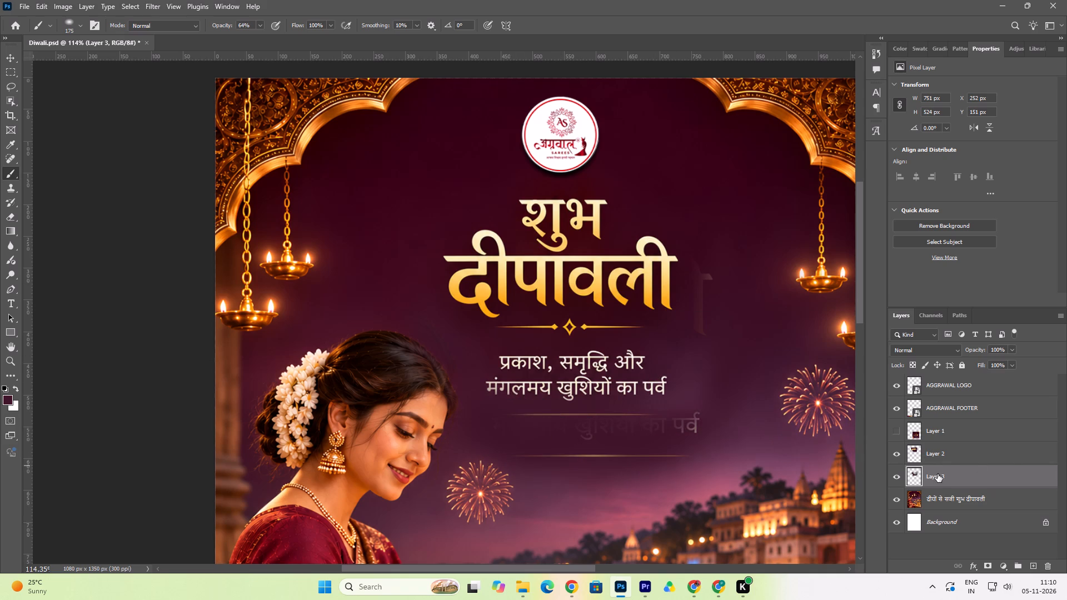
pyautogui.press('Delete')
# Add a fresh layer above the base image and sample #50253d just below the old tagline's end as the brush colour.
pyautogui.click(1031, 565)
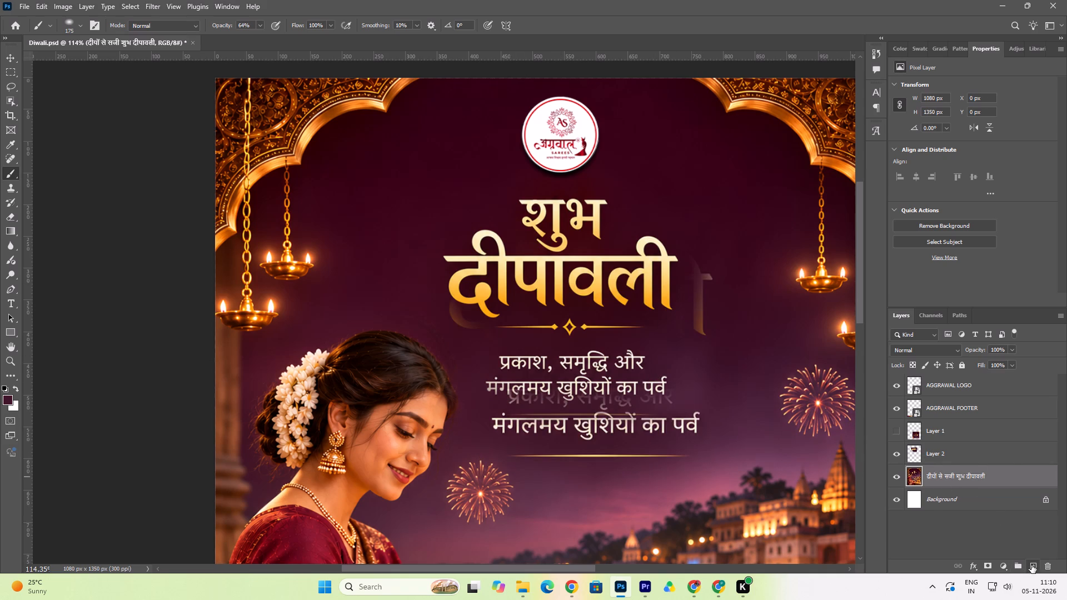
pyautogui.click(7, 402)
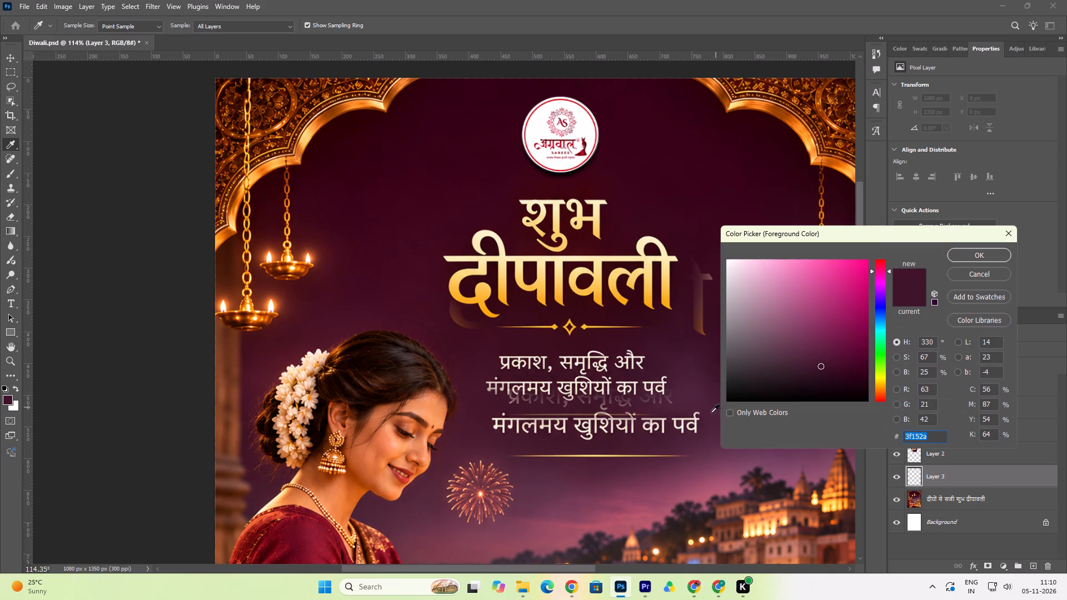
pyautogui.click(699, 442)
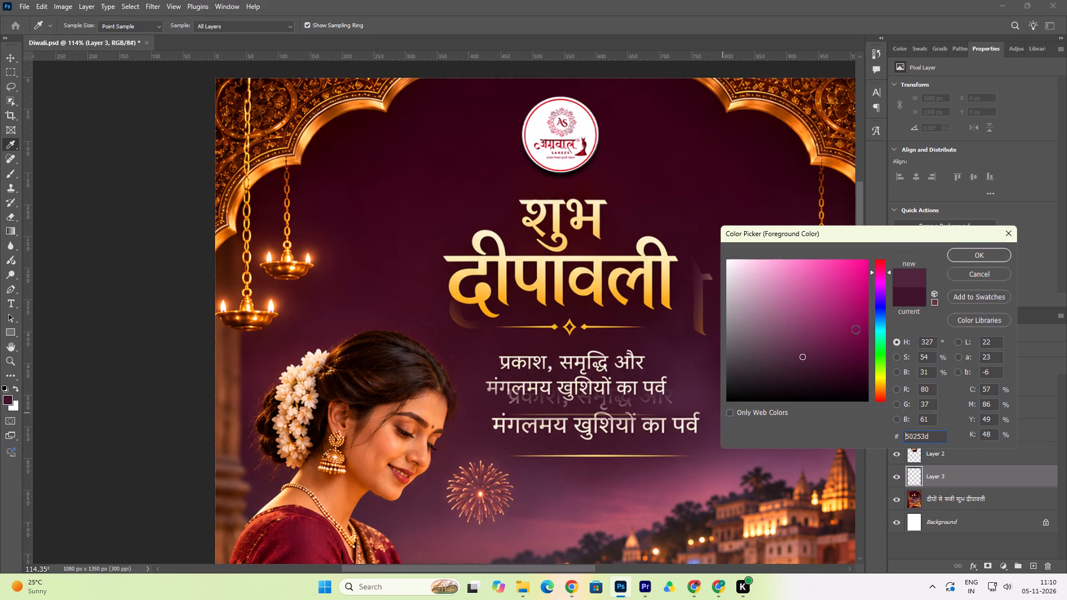
pyautogui.click(963, 257)
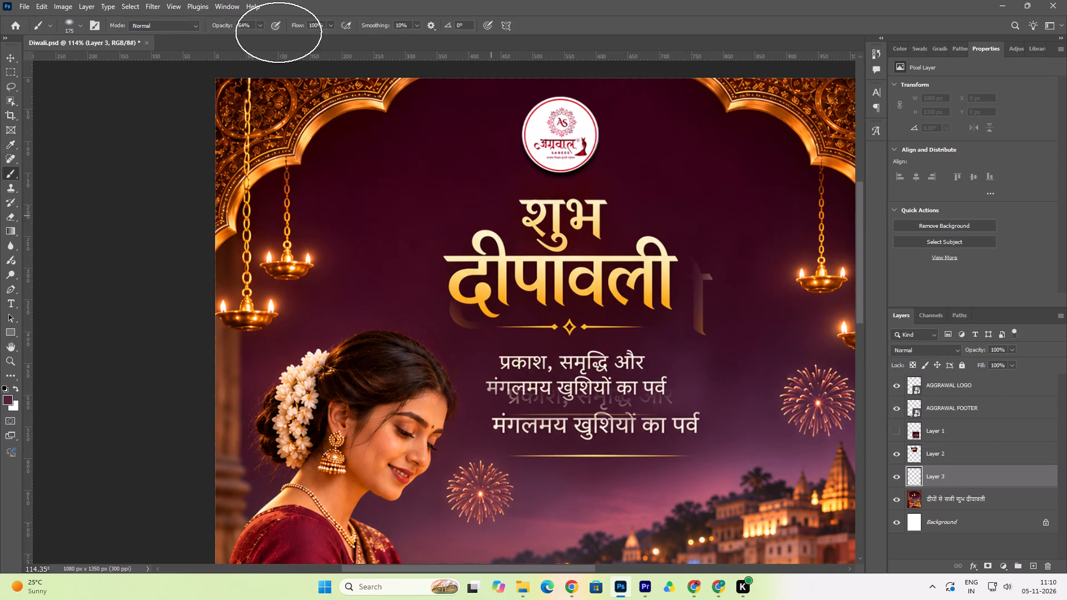
# Set the brush to 58% opacity and 94% flow, and reshape its soft elliptical tip into a circle.
pyautogui.click(224, 26)
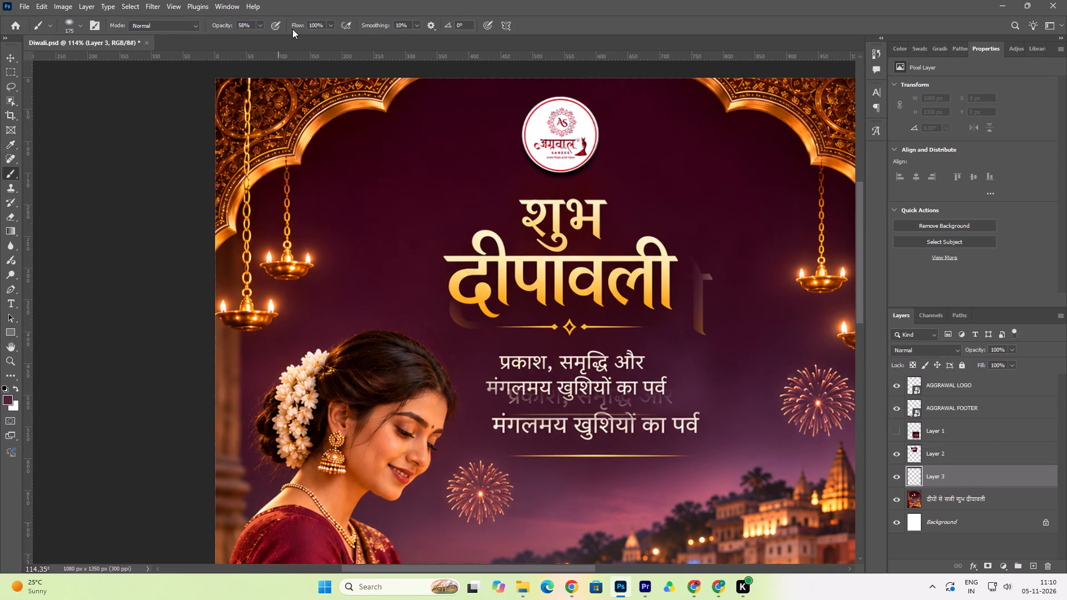
pyautogui.click(300, 25)
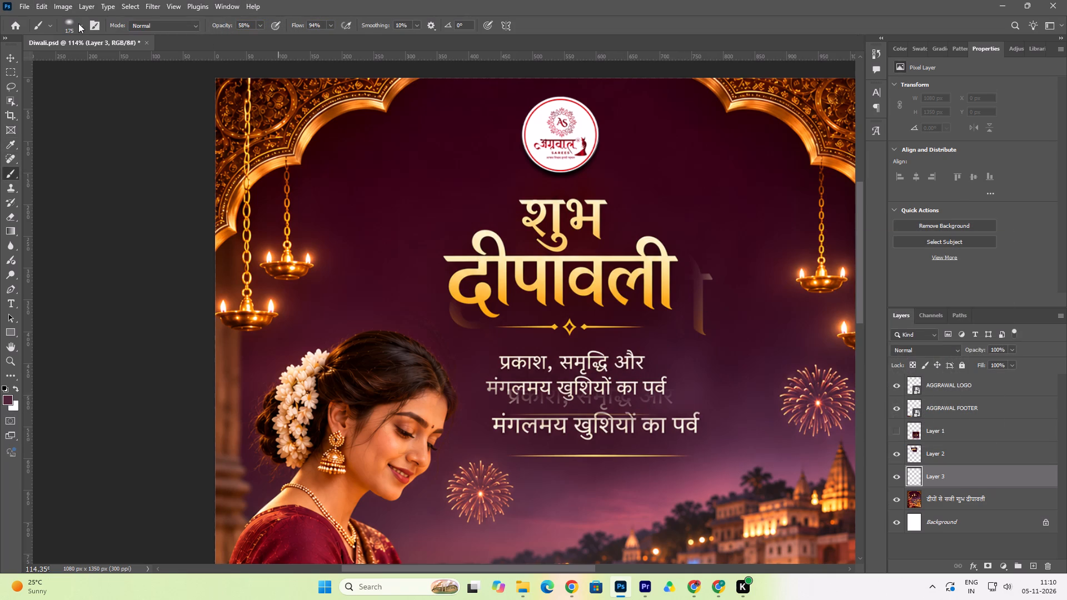
pyautogui.click(79, 24)
pyautogui.moveTo(34, 70); pyautogui.dragTo(34, 84)
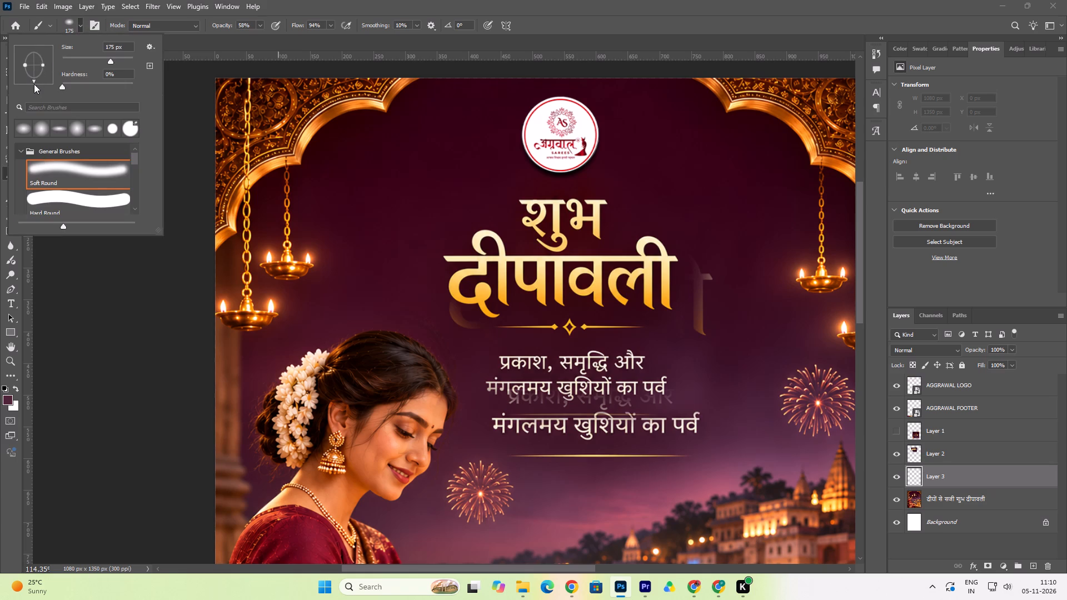
pyautogui.moveTo(34, 84); pyautogui.dragTo(35, 89)
pyautogui.click(51, 65)
pyautogui.moveTo(35, 74); pyautogui.dragTo(37, 92)
pyautogui.click(81, 24)
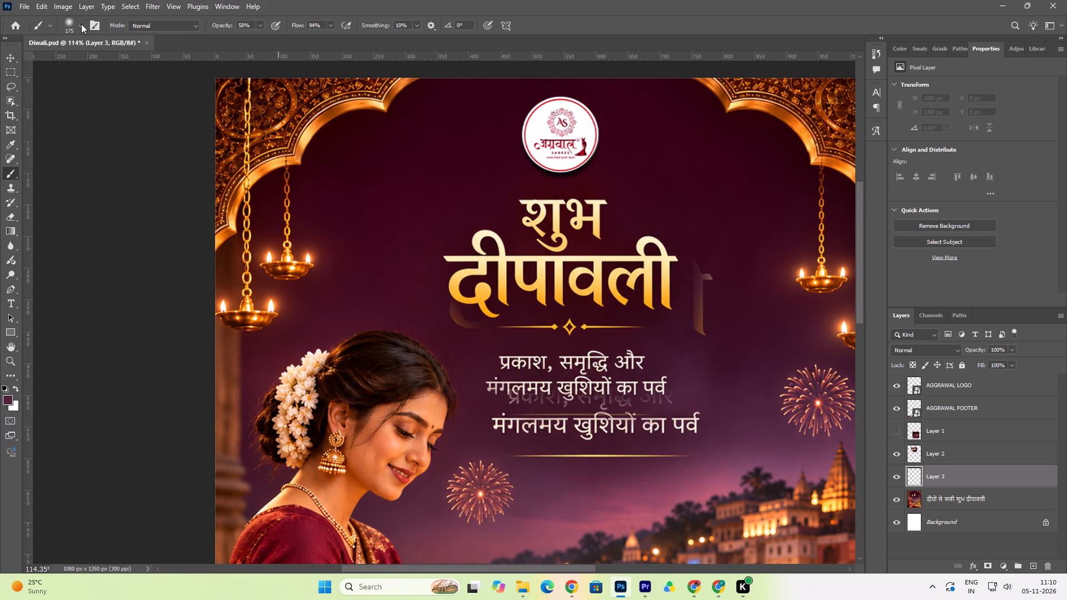
# Paint over the right part of the ghost first tagline line, समृद्धि और.
pyautogui.click(591, 416)
pyautogui.doubleClick(602, 405)
pyautogui.click(614, 405)
pyautogui.moveTo(634, 402); pyautogui.dragTo(646, 400)
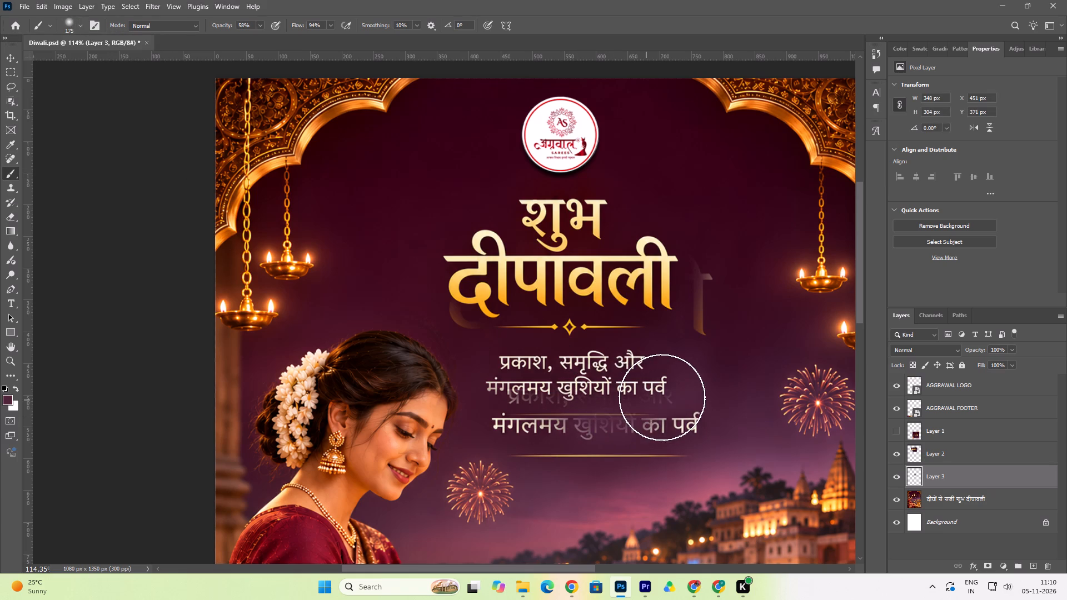
pyautogui.tripleClick(662, 397)
pyautogui.click(656, 393)
# Paint over the right part of the old second tagline line, खुशियों का पर्व.
pyautogui.moveTo(653, 406); pyautogui.dragTo(659, 413)
pyautogui.click(667, 418)
pyautogui.click(670, 421)
pyautogui.doubleClick(676, 427)
pyautogui.click(680, 431)
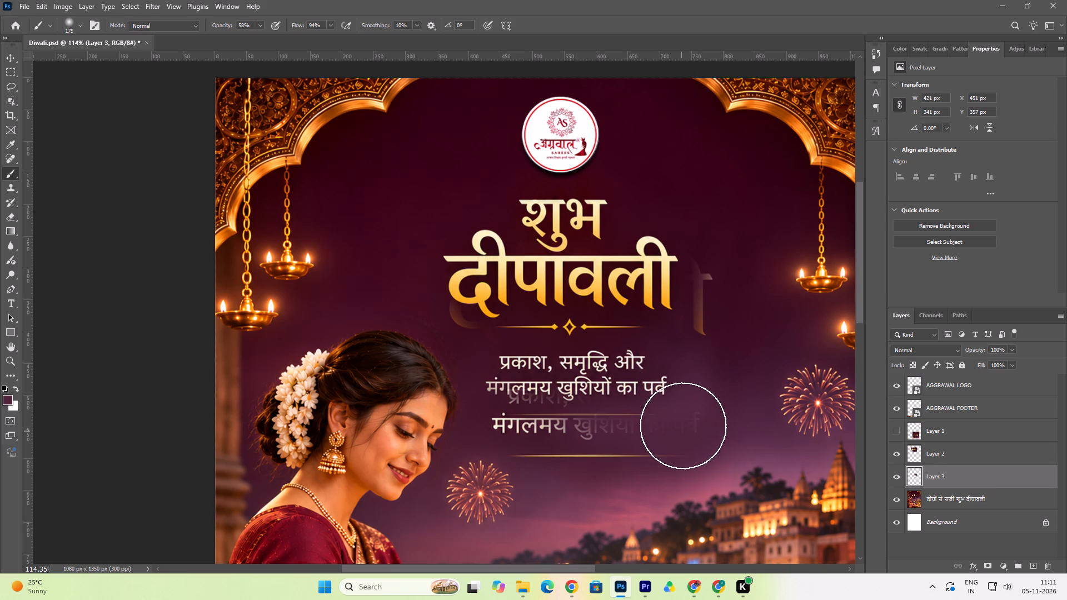
pyautogui.click(685, 424)
pyautogui.click(694, 419)
pyautogui.moveTo(717, 417); pyautogui.dragTo(722, 418)
pyautogui.click(723, 418)
pyautogui.click(675, 437)
pyautogui.tripleClick(625, 431)
pyautogui.click(625, 431)
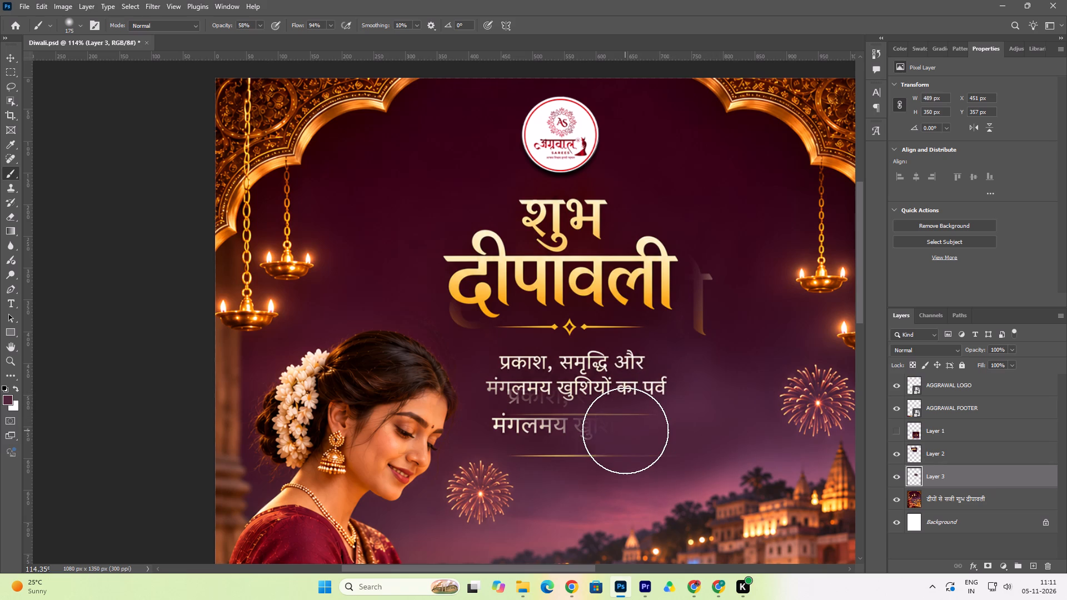
# Paint over the right part of the old lower gold divider and the remaining traces of खुशियों above it.
pyautogui.click(635, 447)
pyautogui.click(653, 448)
pyautogui.click(657, 448)
pyautogui.click(624, 453)
pyautogui.click(604, 455)
pyautogui.tripleClick(586, 447)
pyautogui.doubleClick(584, 445)
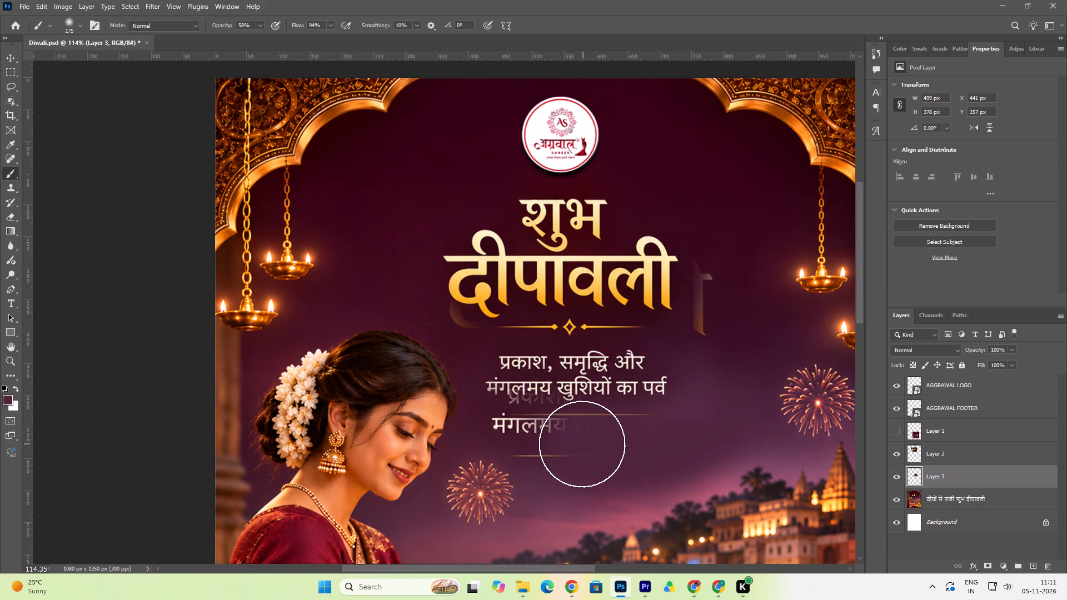
# Paint over the left part of the old tagline, मंगलमय, and the left part of the lower gold divider.
pyautogui.click(564, 437)
pyautogui.click(540, 435)
pyautogui.click(534, 435)
pyautogui.click(530, 433)
pyautogui.click(515, 428)
pyautogui.click(517, 424)
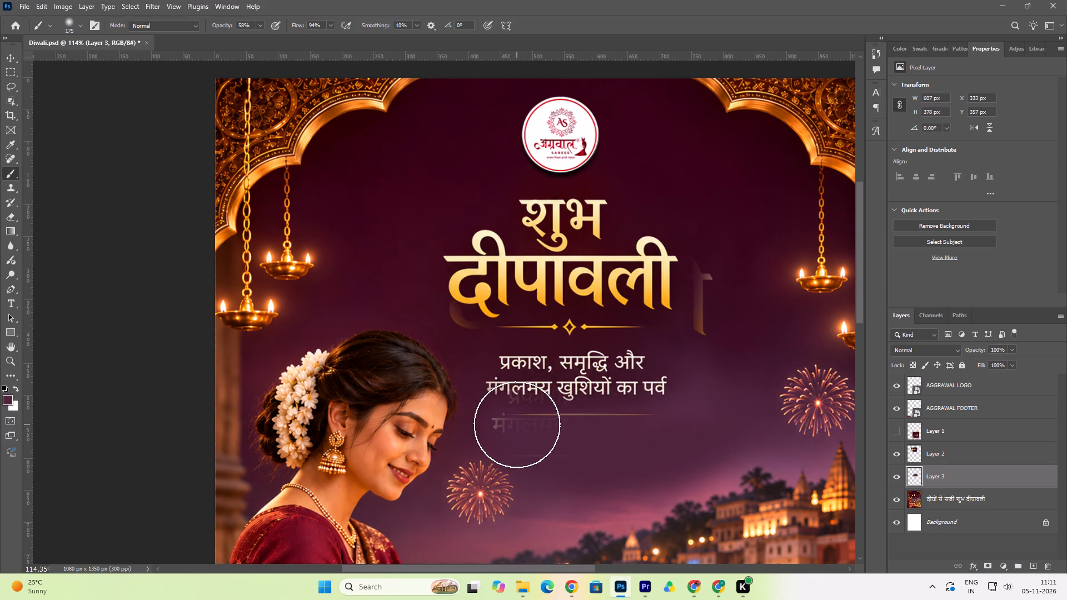
# Reduce the brush to 90 px and paint out the faint remnants of the old word मंगलमय.
pyautogui.press('[')
pyautogui.press('[')
pyautogui.press('[')
pyautogui.press('[')
pyautogui.click(510, 427)
pyautogui.tripleClick(505, 426)
pyautogui.doubleClick(503, 422)
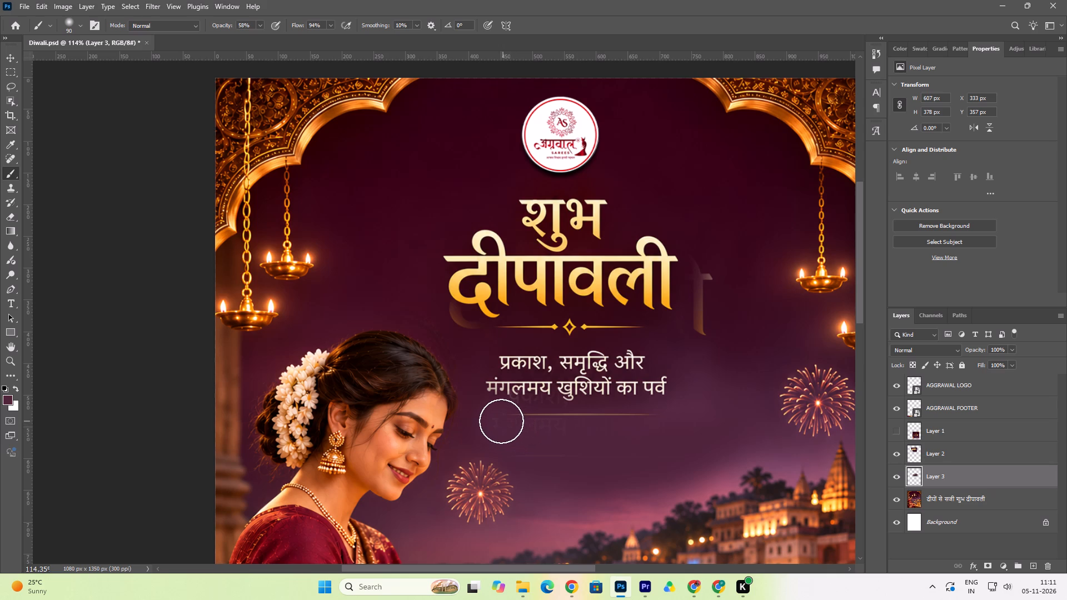
pyautogui.click(498, 421)
pyautogui.moveTo(506, 424); pyautogui.dragTo(532, 424)
pyautogui.click(535, 423)
pyautogui.moveTo(535, 423); pyautogui.dragTo(541, 423)
pyautogui.moveTo(553, 424); pyautogui.dragTo(565, 425)
pyautogui.click(567, 425)
# Paint out the remaining ghost of प्रकाश just beneath the new tagline's second line.
pyautogui.click(552, 411)
pyautogui.click(532, 398)
pyautogui.tripleClick(517, 392)
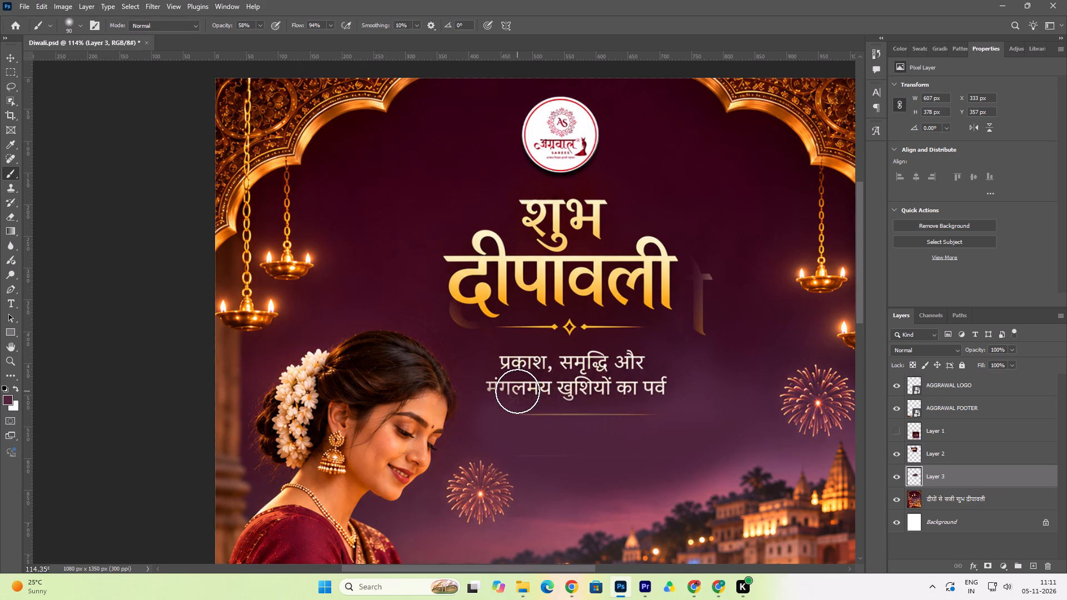
pyautogui.click(515, 399)
# Paint out the last traces of the lower gold divider and smooth the background above it.
pyautogui.click(530, 458)
pyautogui.click(537, 458)
pyautogui.click(560, 457)
pyautogui.moveTo(562, 456); pyautogui.dragTo(555, 455)
pyautogui.click(530, 449)
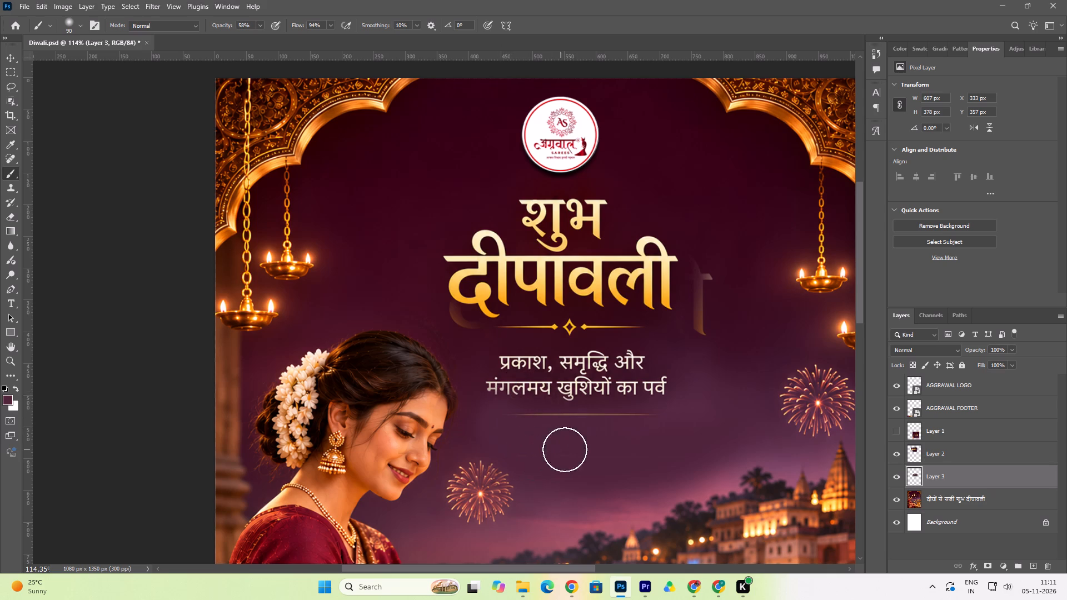
pyautogui.moveTo(566, 449); pyautogui.dragTo(597, 449)
pyautogui.click(601, 449)
# Sample the purple of the lower sky and dab it with a 175 px brush beneath the start of the tagline.
pyautogui.click(6, 399)
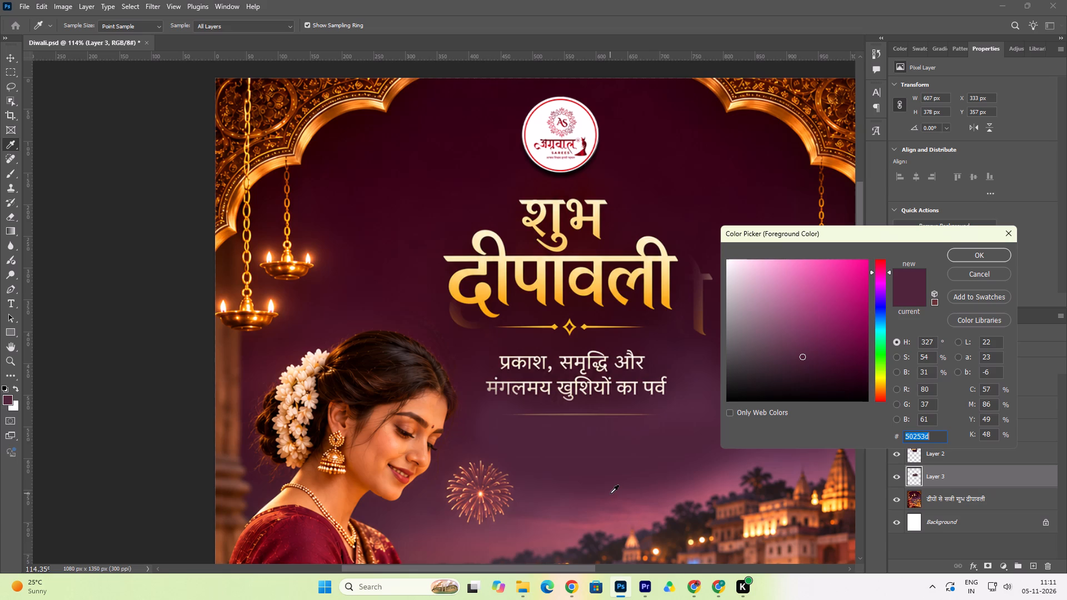
pyautogui.click(610, 493)
pyautogui.click(983, 256)
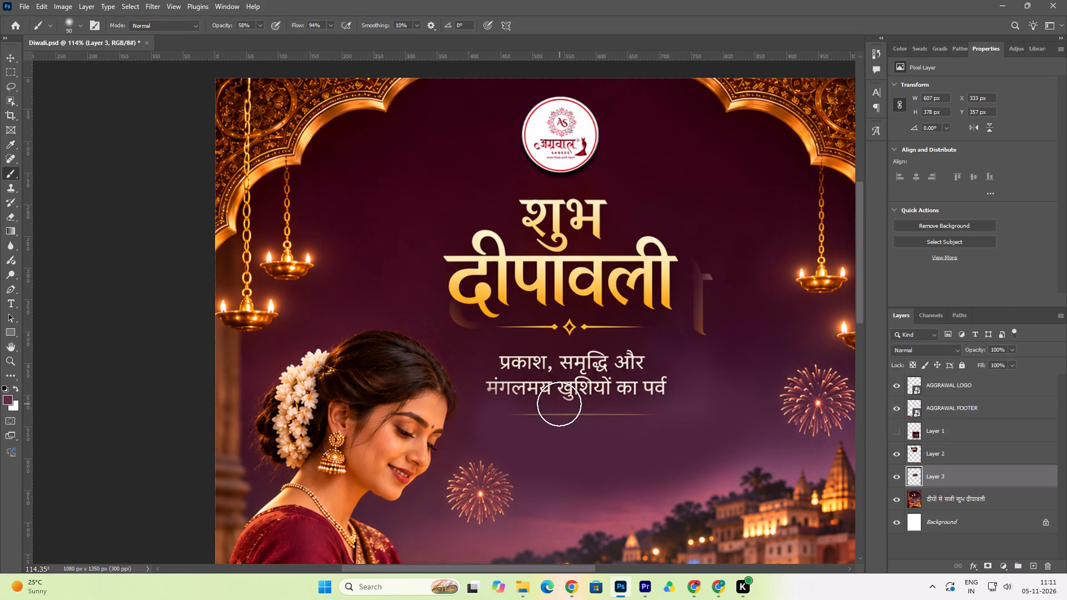
pyautogui.write(']]')
pyautogui.press(']')
pyautogui.press(']')
pyautogui.click(513, 411)
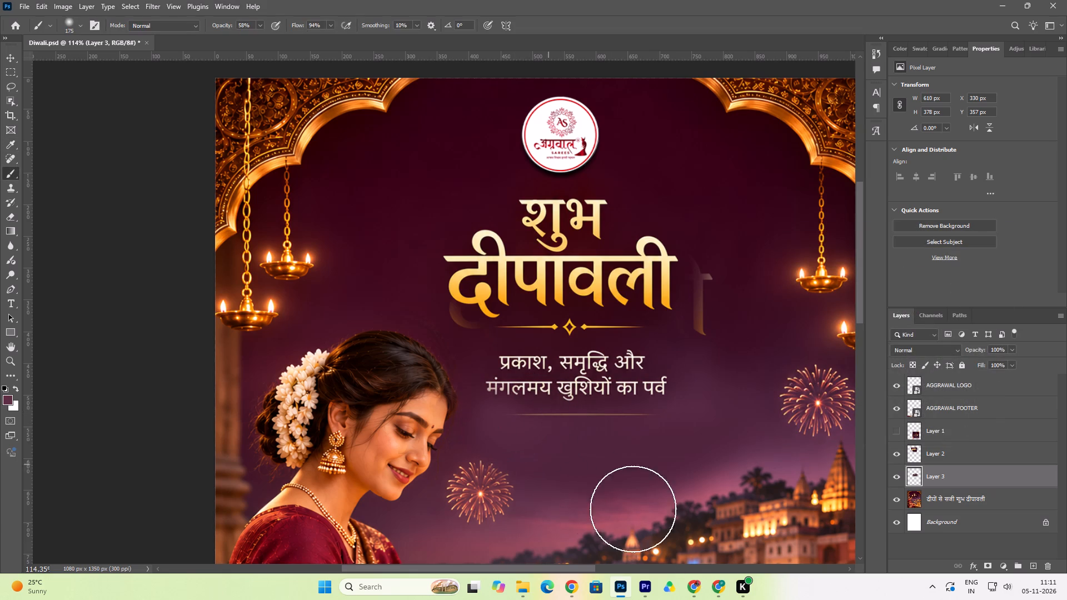
# Sample maroon #451628 beside the tagline and blend the background beneath and past the end of the tagline's second line.
pyautogui.click(18, 389)
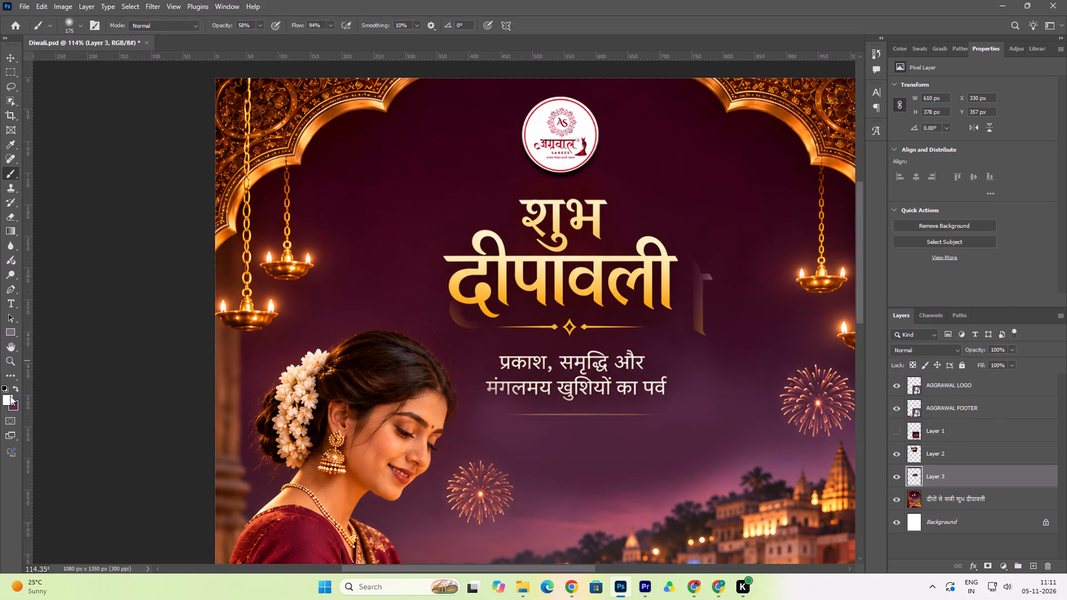
pyautogui.click(8, 401)
pyautogui.click(474, 378)
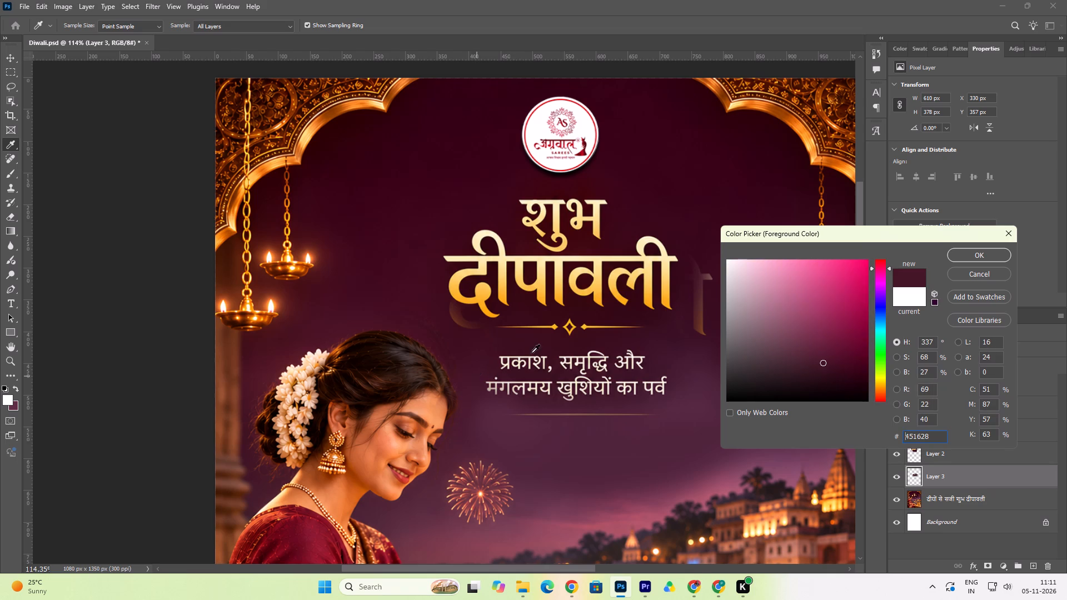
pyautogui.click(988, 254)
pyautogui.click(510, 422)
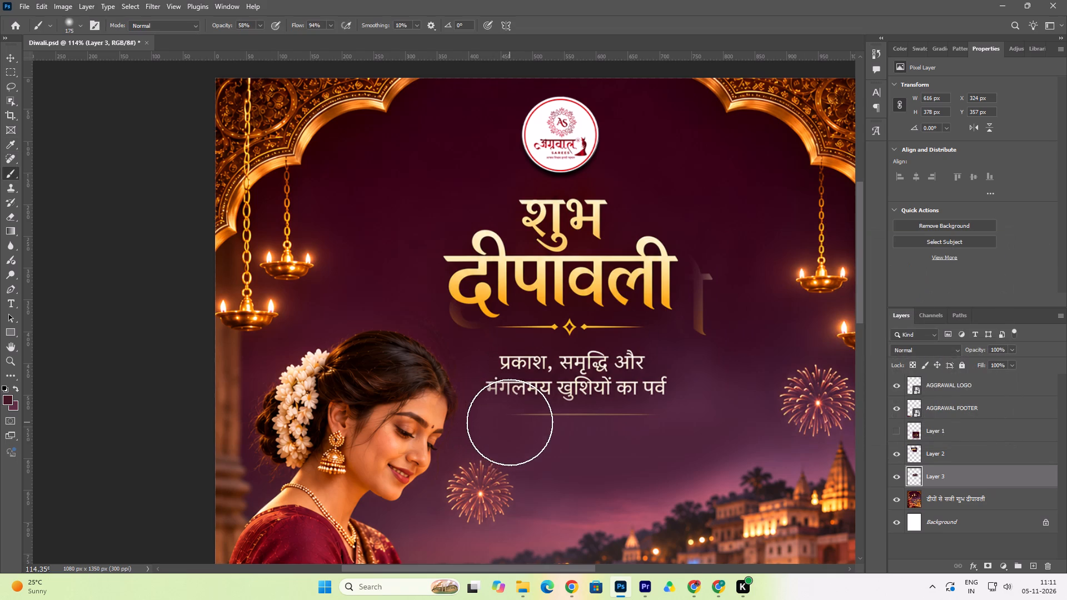
pyautogui.click(507, 412)
pyautogui.click(564, 432)
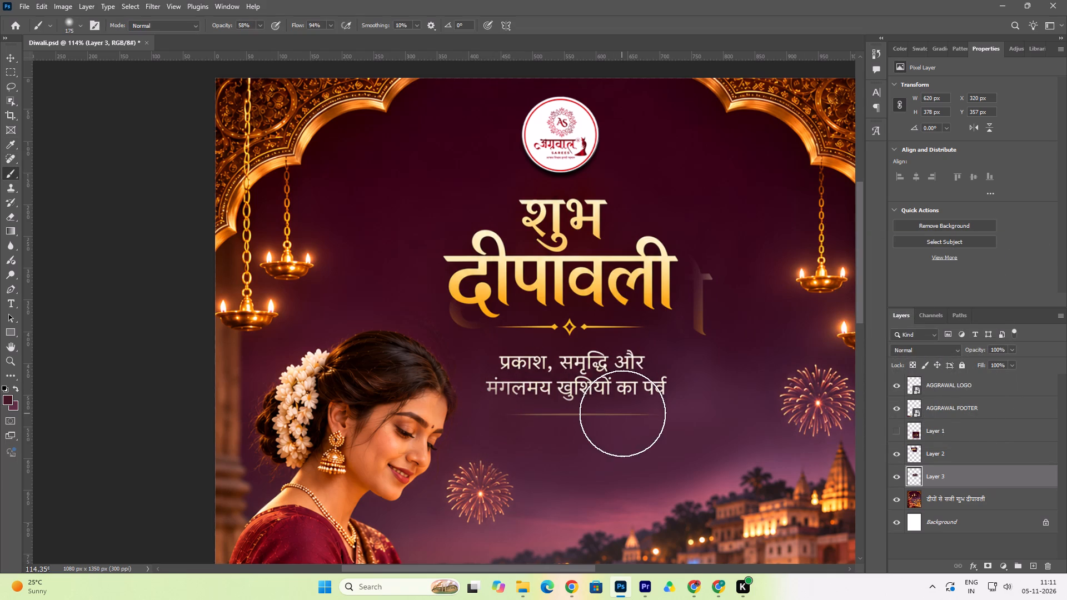
pyautogui.click(622, 413)
pyautogui.click(694, 396)
# Enlarge the brush to 250 px and paint the background beyond the tagline and the end of दीपावली.
pyautogui.press(']')
pyautogui.press(']')
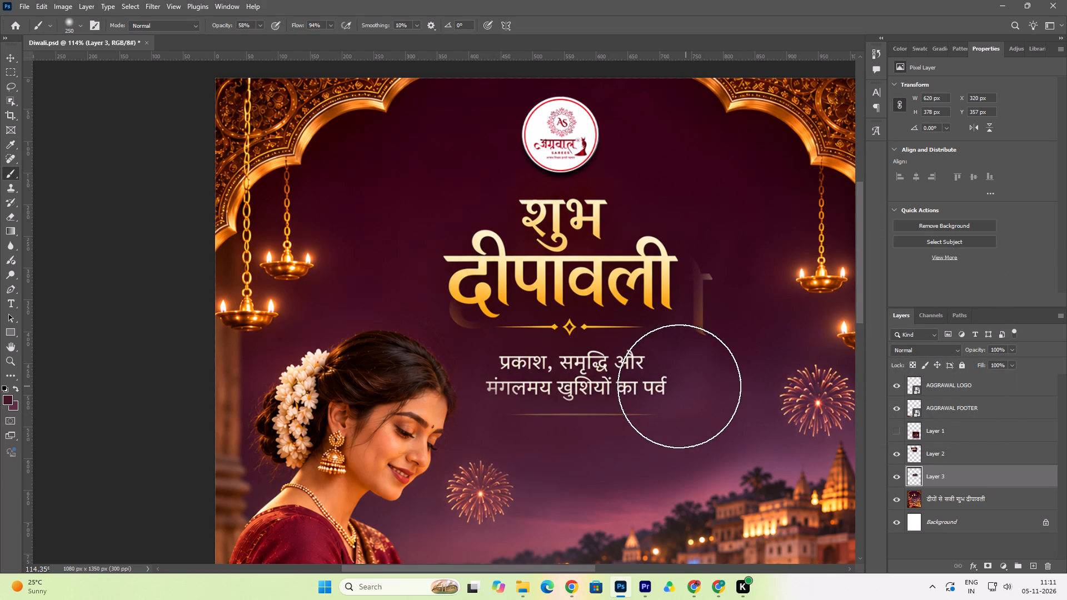
pyautogui.click(679, 386)
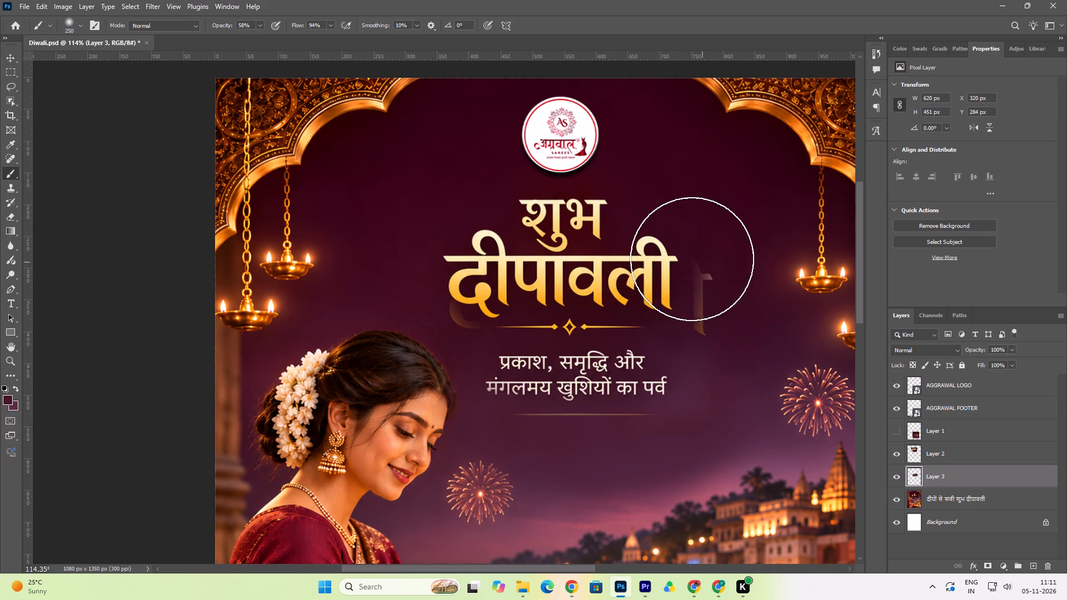
pyautogui.click(691, 259)
# Sample dark maroon #3d0b20 and paint out the old heading stroke beyond the end of दीपावली, blending down beside the tagline.
pyautogui.click(9, 399)
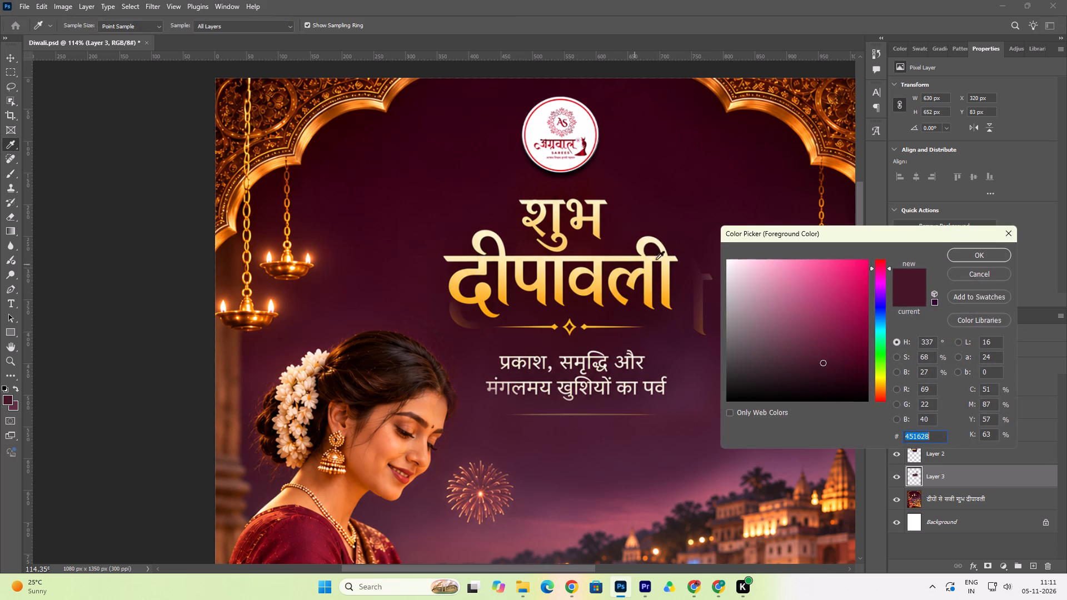
pyautogui.click(712, 251)
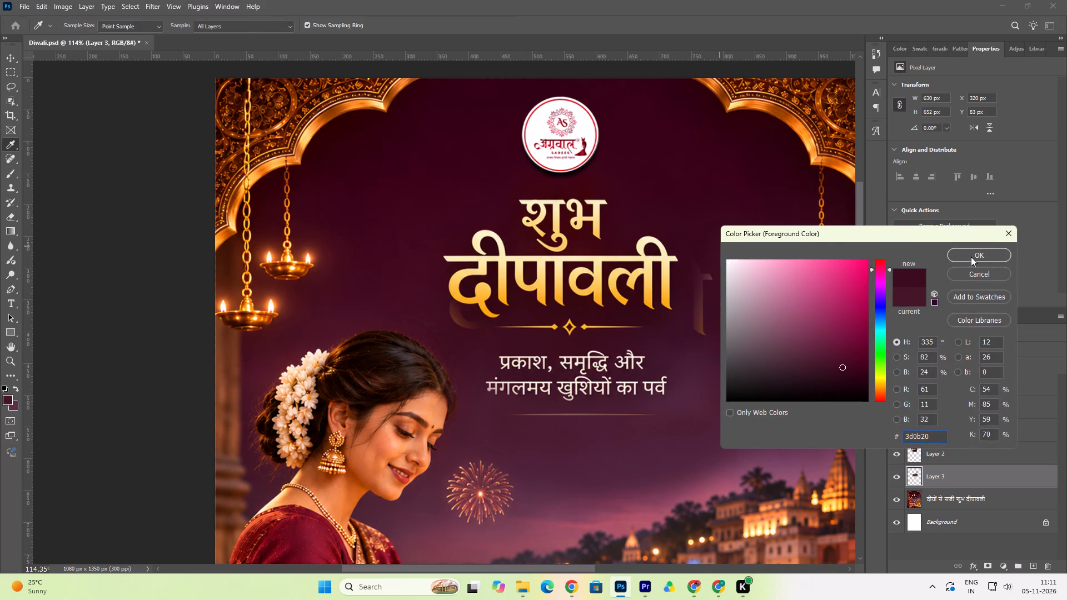
pyautogui.click(971, 256)
pyautogui.doubleClick(696, 297)
pyautogui.doubleClick(697, 301)
pyautogui.click(697, 306)
pyautogui.doubleClick(698, 317)
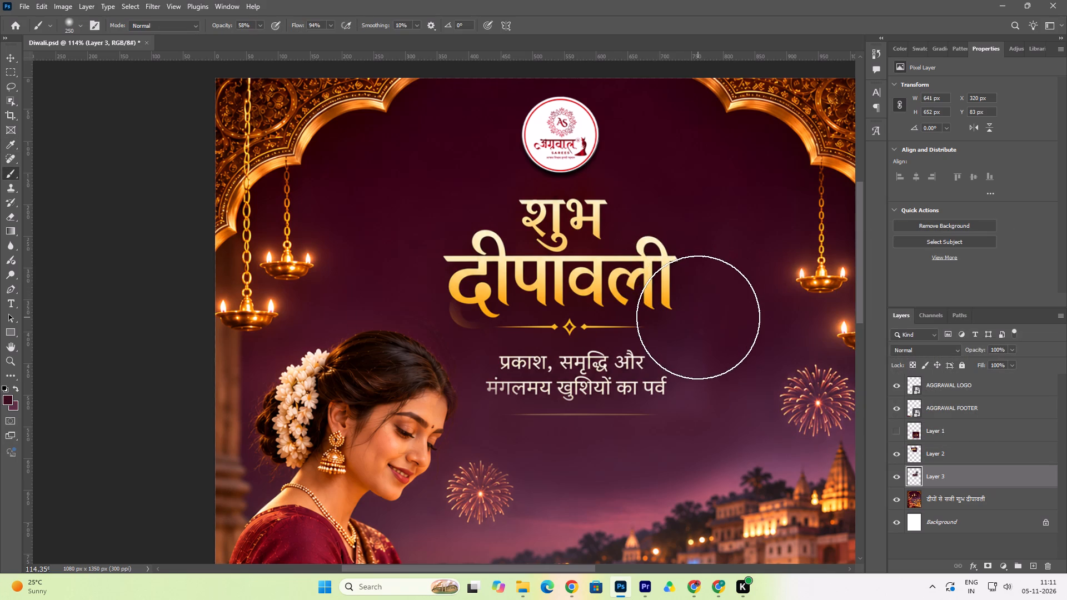
pyautogui.click(685, 396)
pyautogui.click(676, 377)
pyautogui.click(670, 363)
pyautogui.click(691, 279)
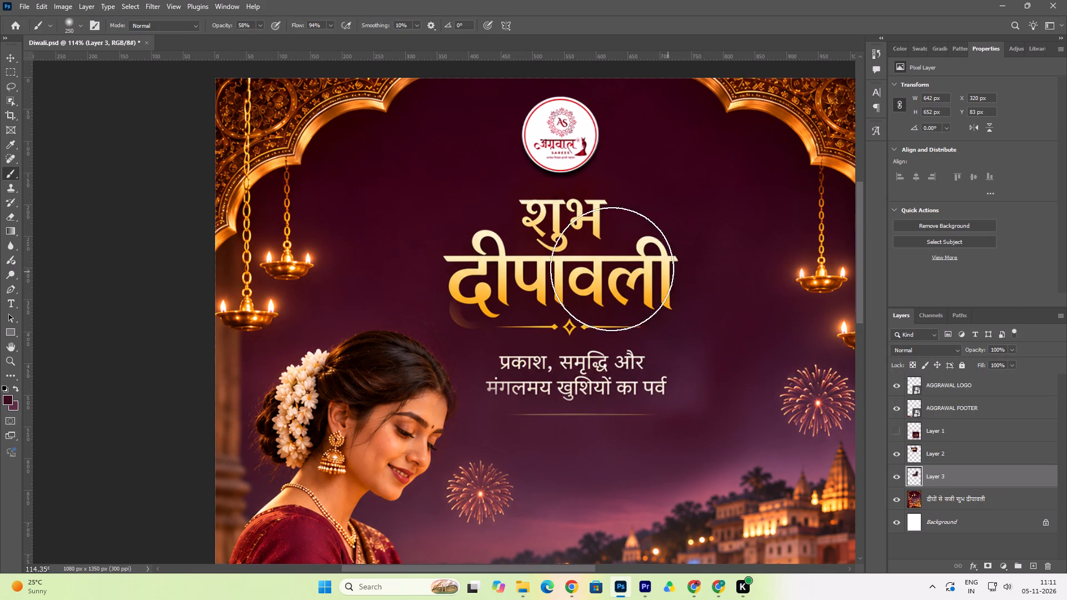
# Reduce the brush to 125 px and paint out the old heading ghost around the lower part of द in दीपावली.
pyautogui.press('[')
pyautogui.press('[')
pyautogui.press('[')
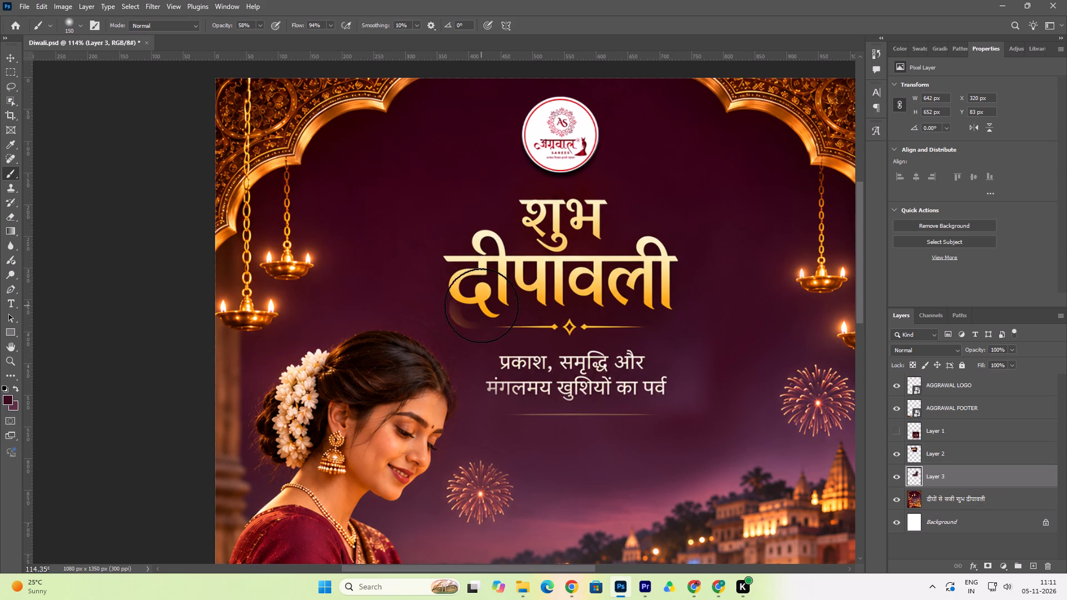
pyautogui.press('[')
pyautogui.tripleClick(474, 311)
pyautogui.click(471, 312)
pyautogui.tripleClick(462, 312)
pyautogui.click(488, 328)
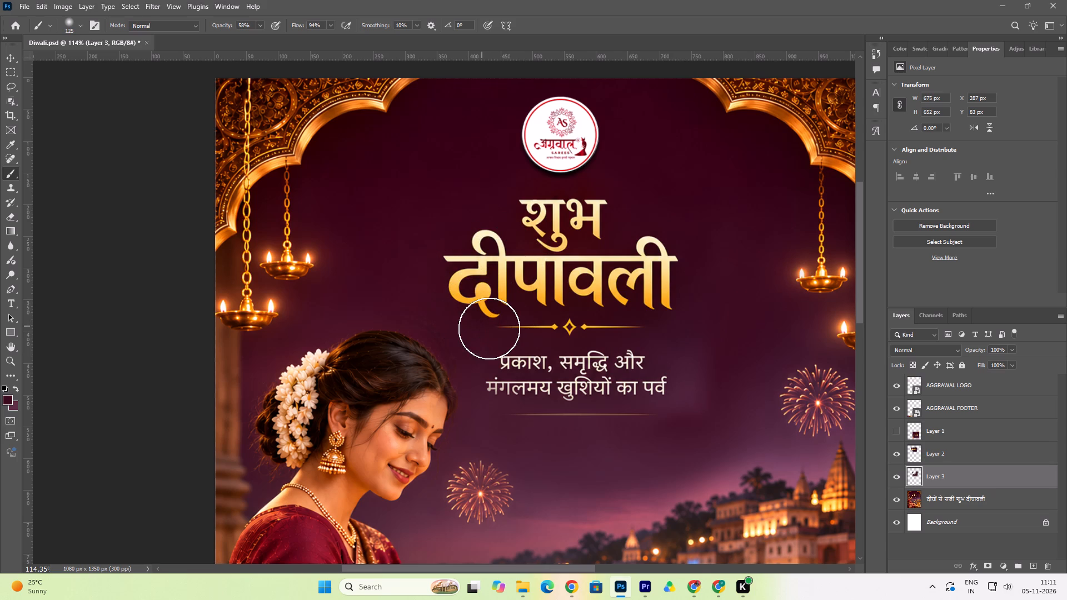
pyautogui.click(520, 334)
pyautogui.click(459, 316)
pyautogui.click(438, 314)
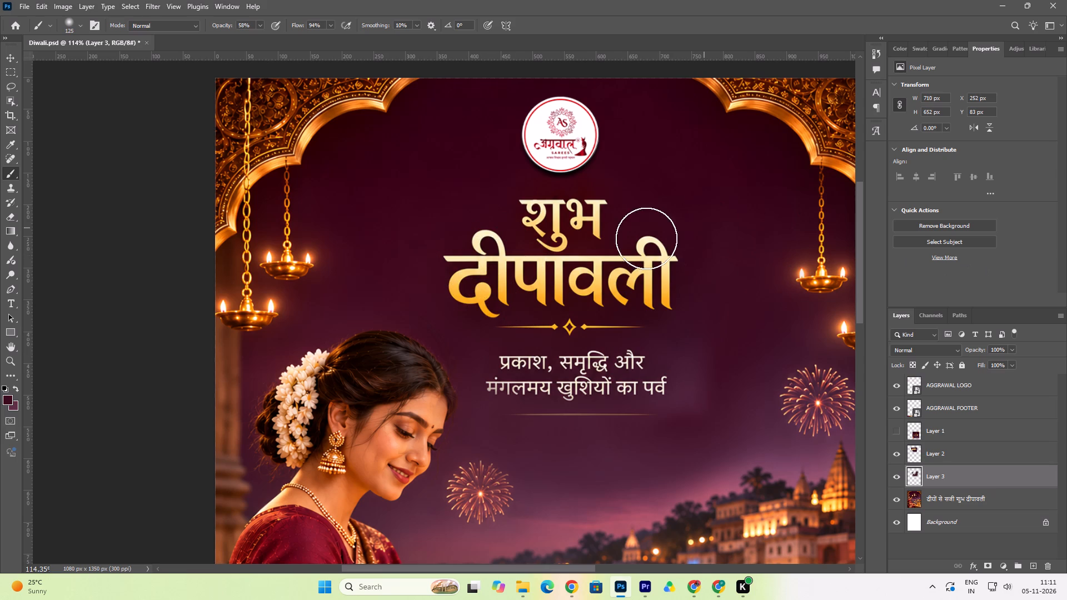
# Soften the patch around the tagline on Layer 2 using a 125 px eraser at 70% opacity, mainly beyond its end and below it.
pyautogui.scroll(3, 639, 248)
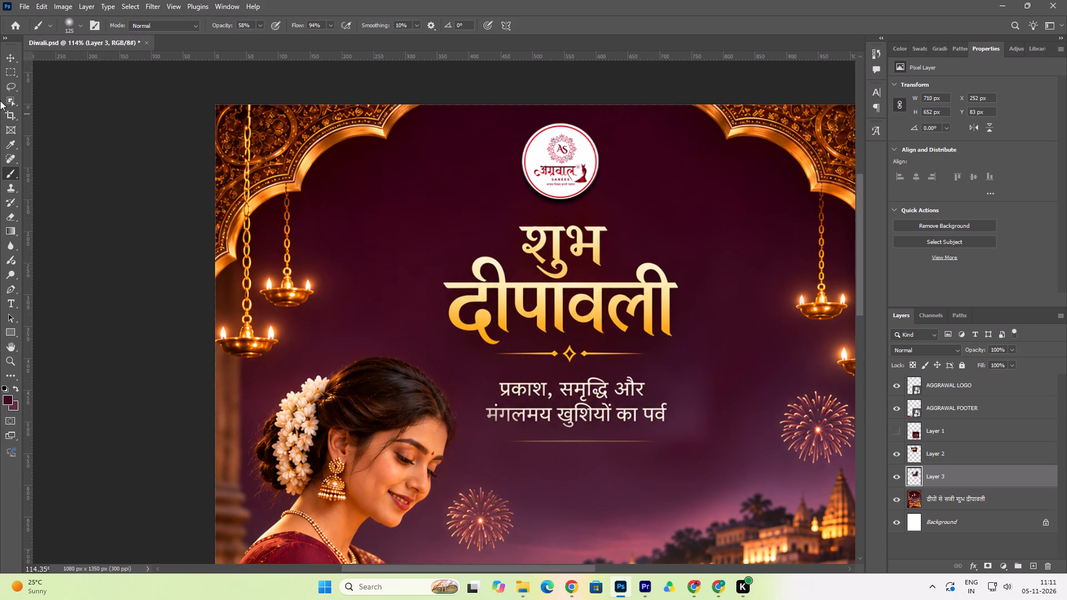
pyautogui.click(10, 58)
pyautogui.click(641, 402)
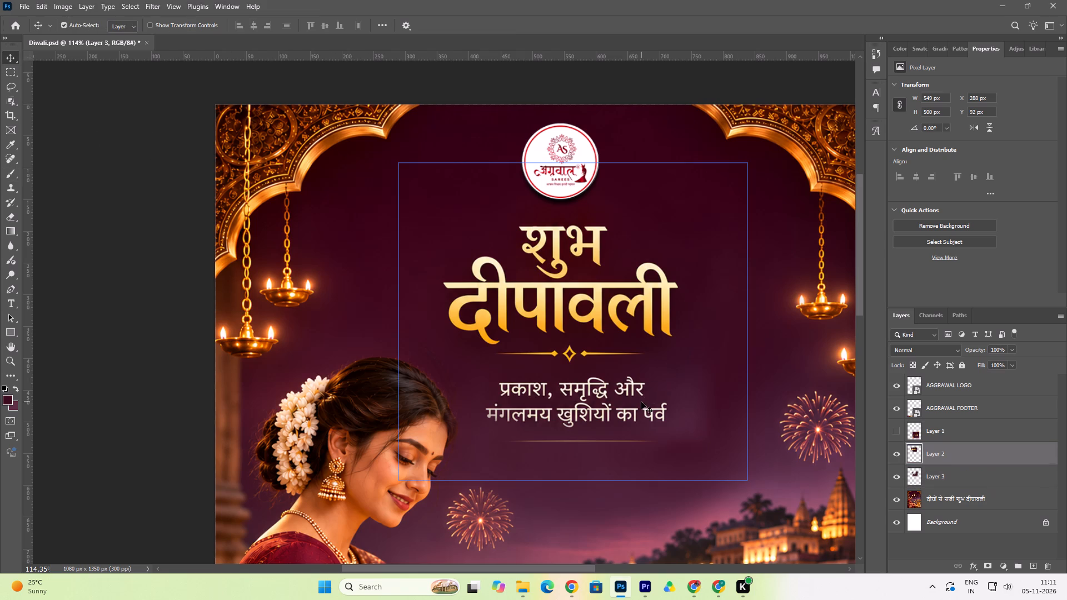
pyautogui.click(10, 213)
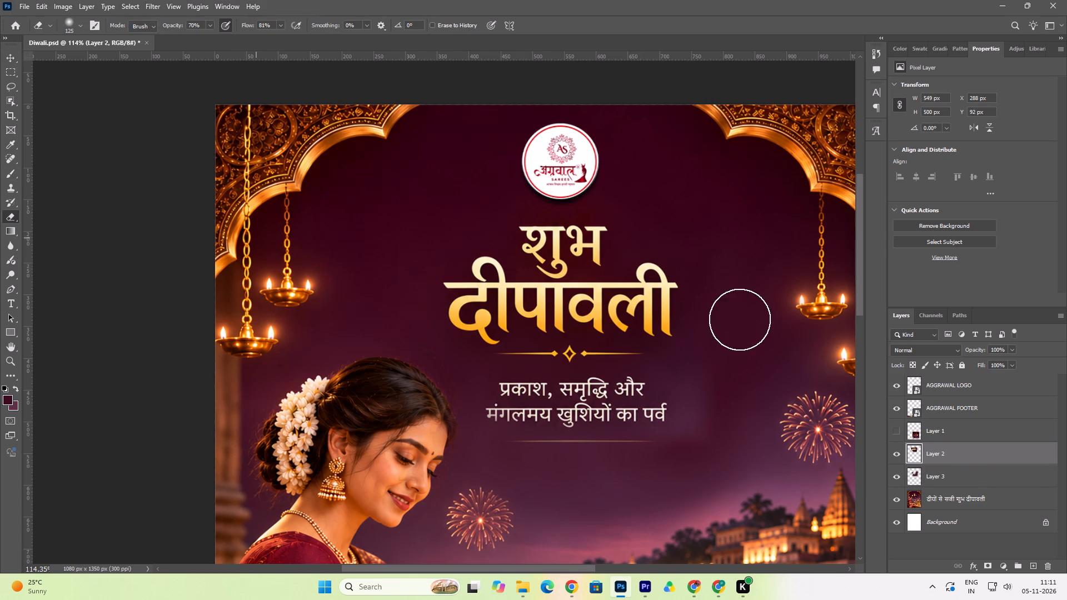
pyautogui.click(707, 390)
pyautogui.click(692, 384)
pyautogui.click(680, 378)
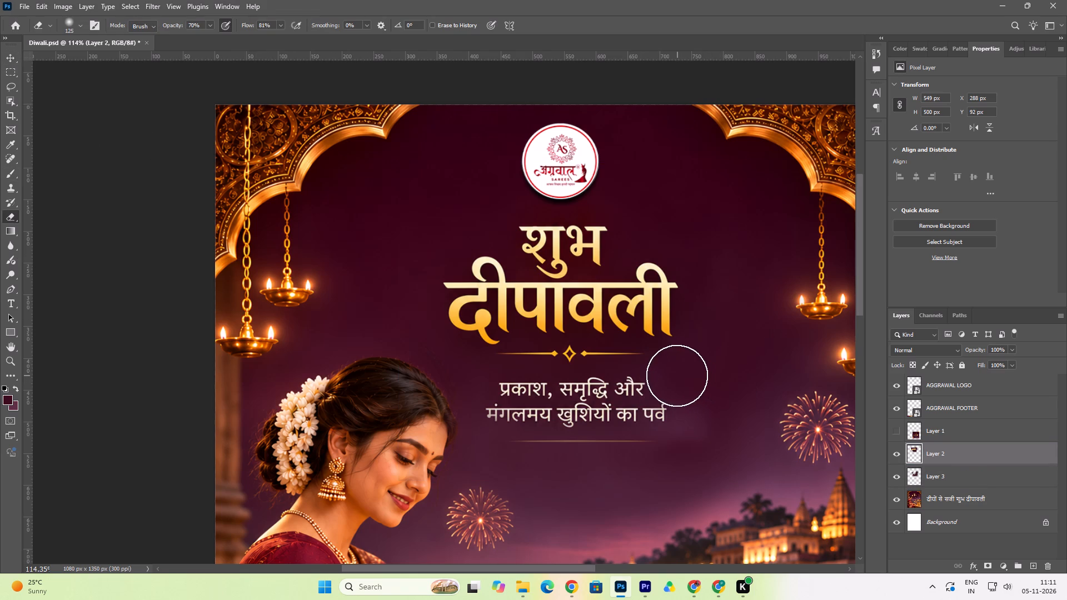
pyautogui.click(677, 376)
pyautogui.click(676, 372)
pyautogui.click(705, 421)
pyautogui.moveTo(704, 425); pyautogui.dragTo(699, 431)
pyautogui.click(694, 437)
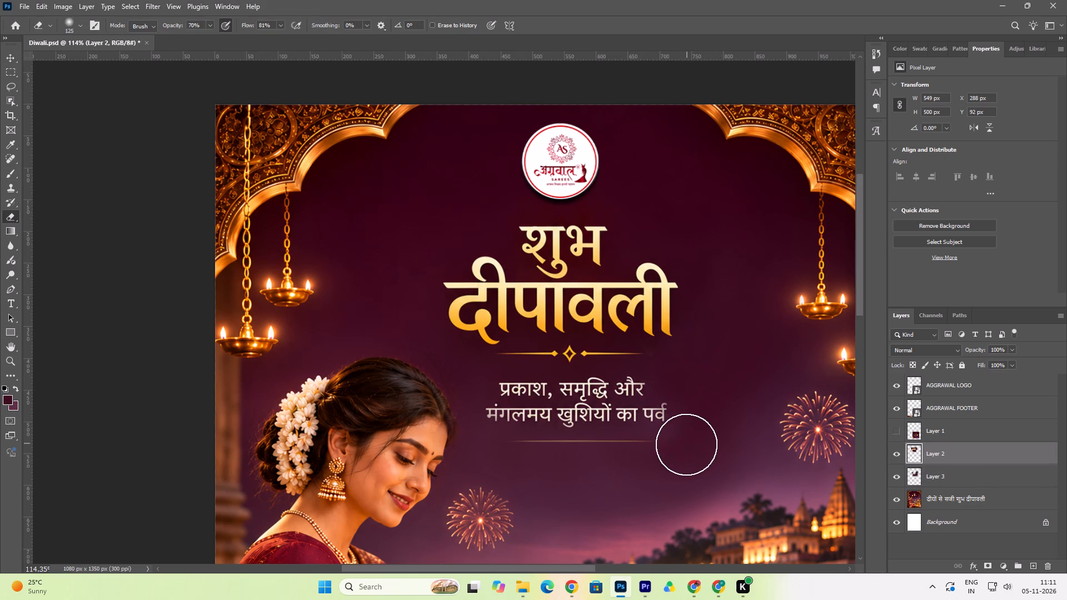
pyautogui.click(684, 446)
pyautogui.click(747, 439)
pyautogui.click(752, 407)
pyautogui.click(768, 379)
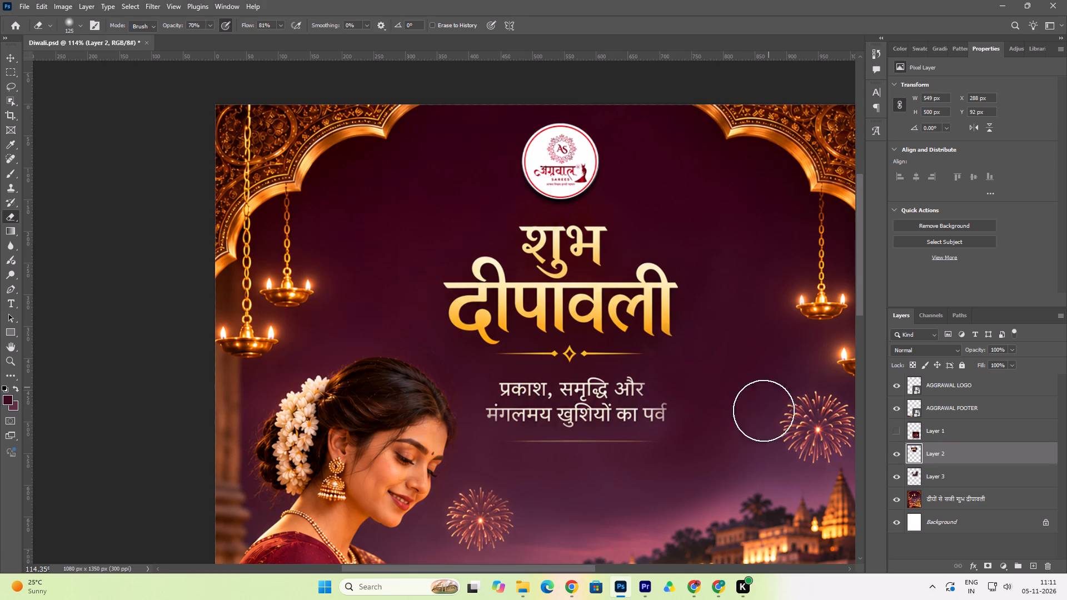
pyautogui.click(719, 462)
pyautogui.click(646, 479)
pyautogui.click(726, 472)
pyautogui.click(741, 440)
pyautogui.click(731, 422)
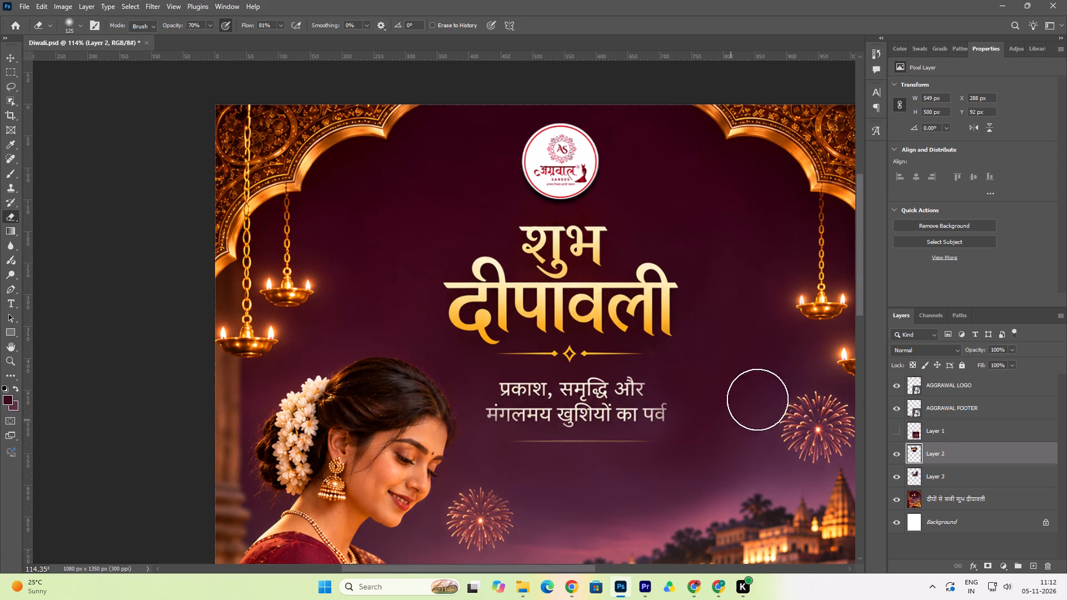
pyautogui.click(479, 462)
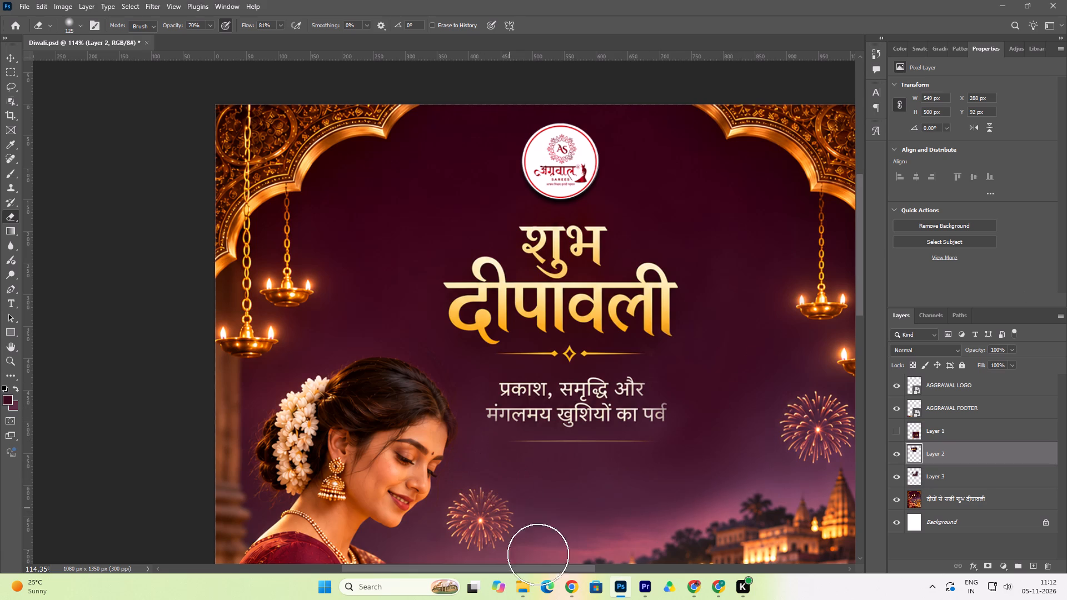
# Add a new layer above Layer 2 and paint the area past the tagline's end with #3f1629 and a 200 px brush.
pyautogui.click(17, 59)
pyautogui.click(1033, 568)
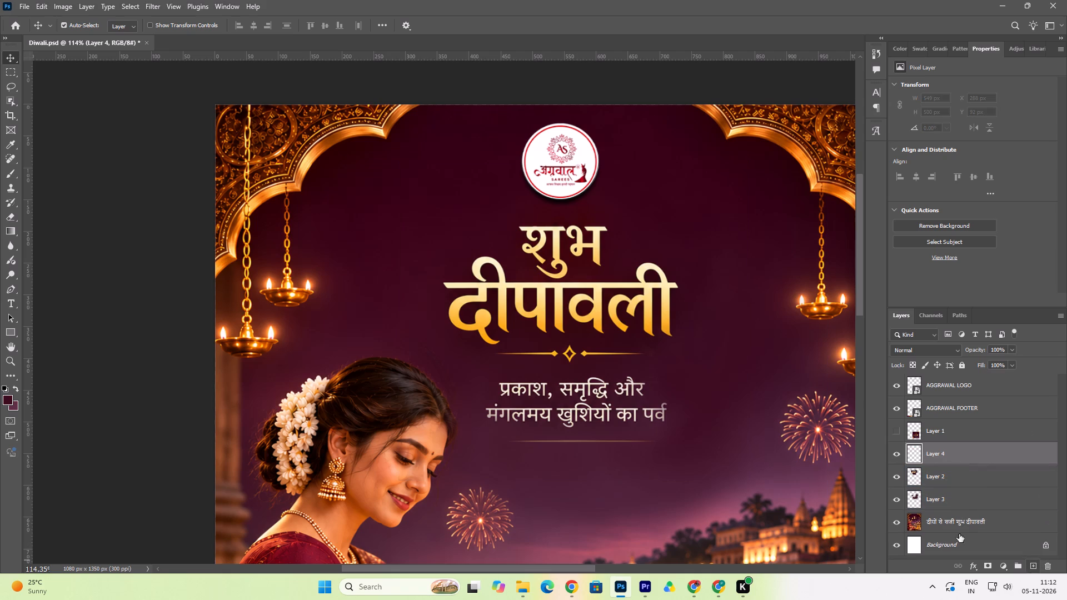
pyautogui.click(5, 398)
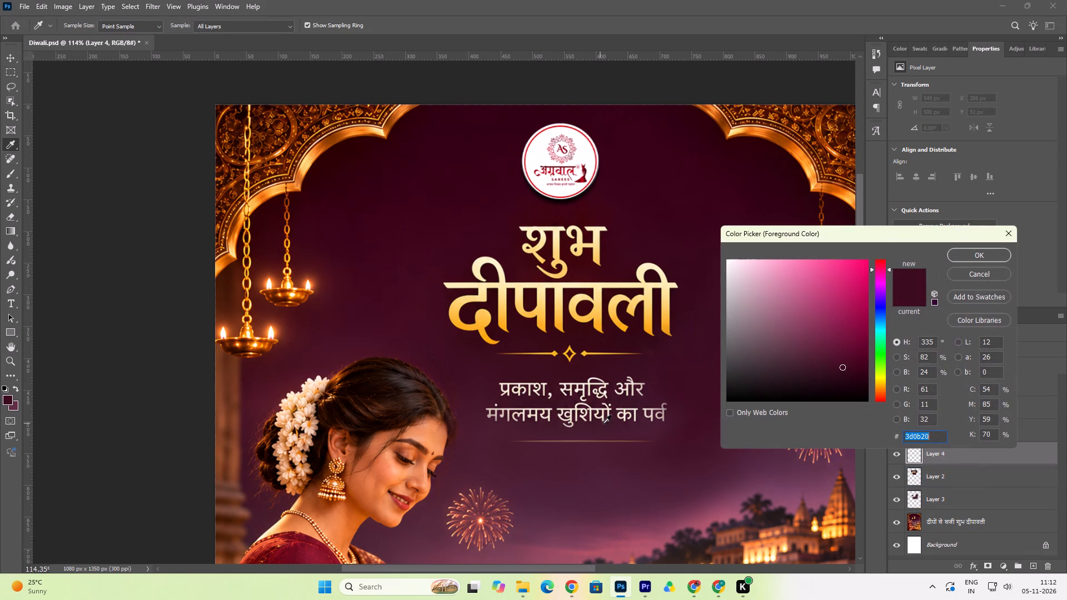
pyautogui.click(653, 401)
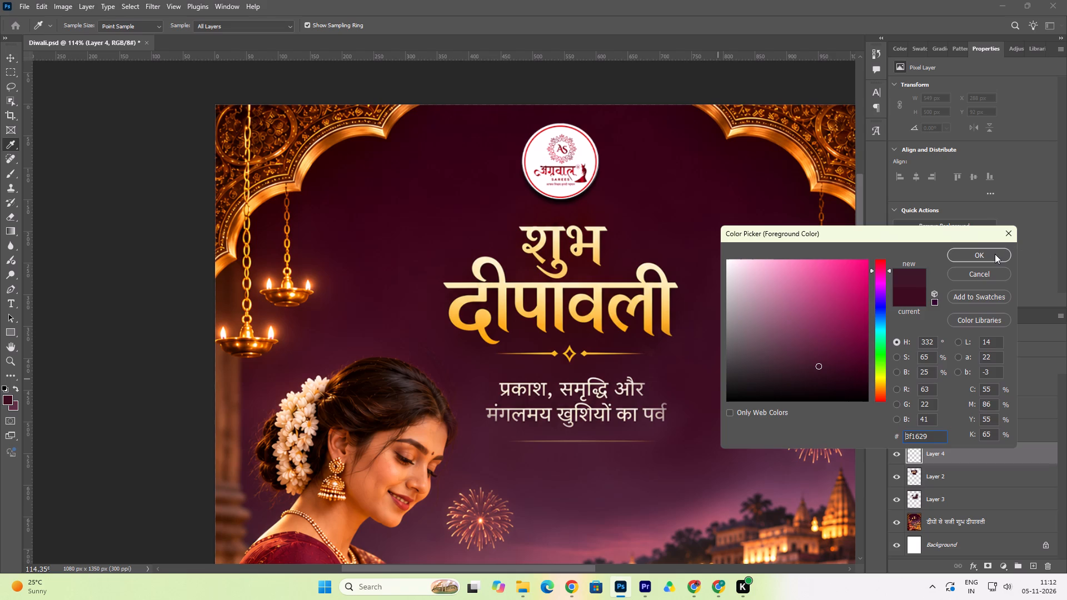
pyautogui.click(995, 254)
pyautogui.click(10, 170)
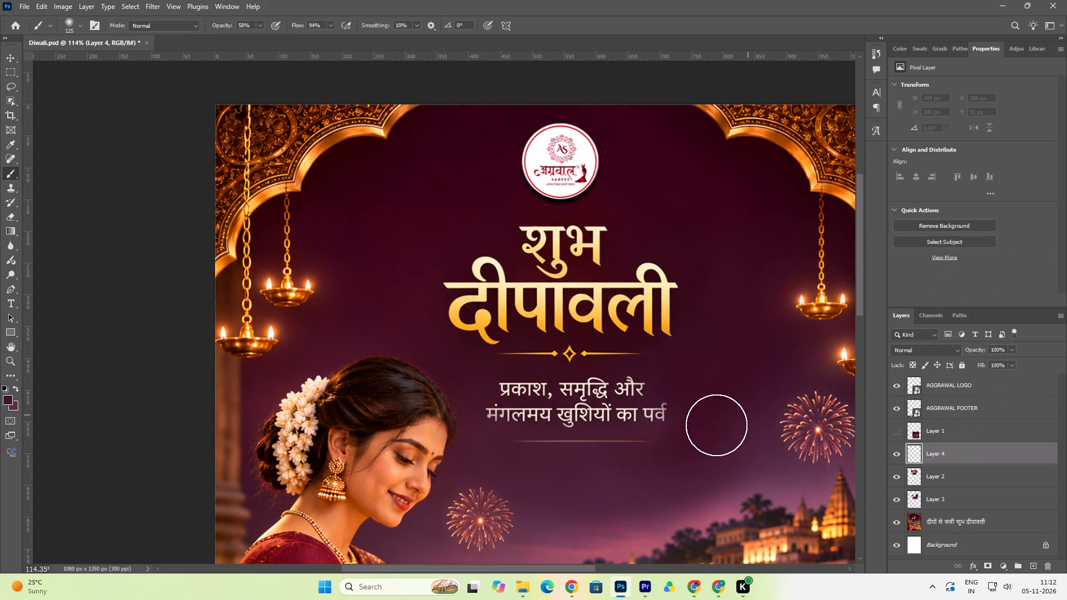
pyautogui.press(']')
pyautogui.press(']')
pyautogui.press(']')
pyautogui.click(685, 438)
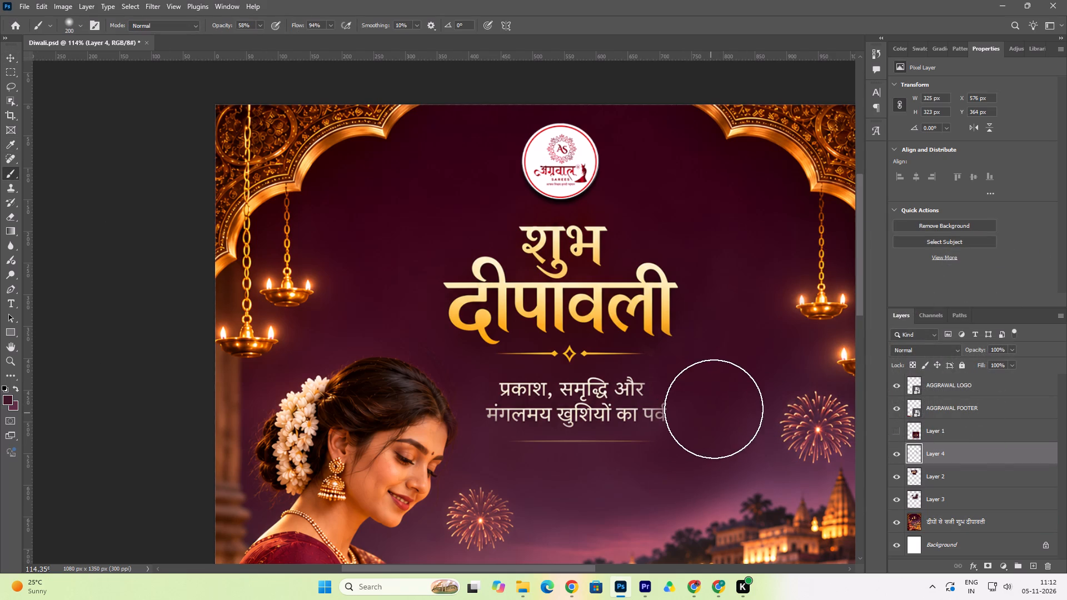
pyautogui.click(714, 409)
pyautogui.click(733, 373)
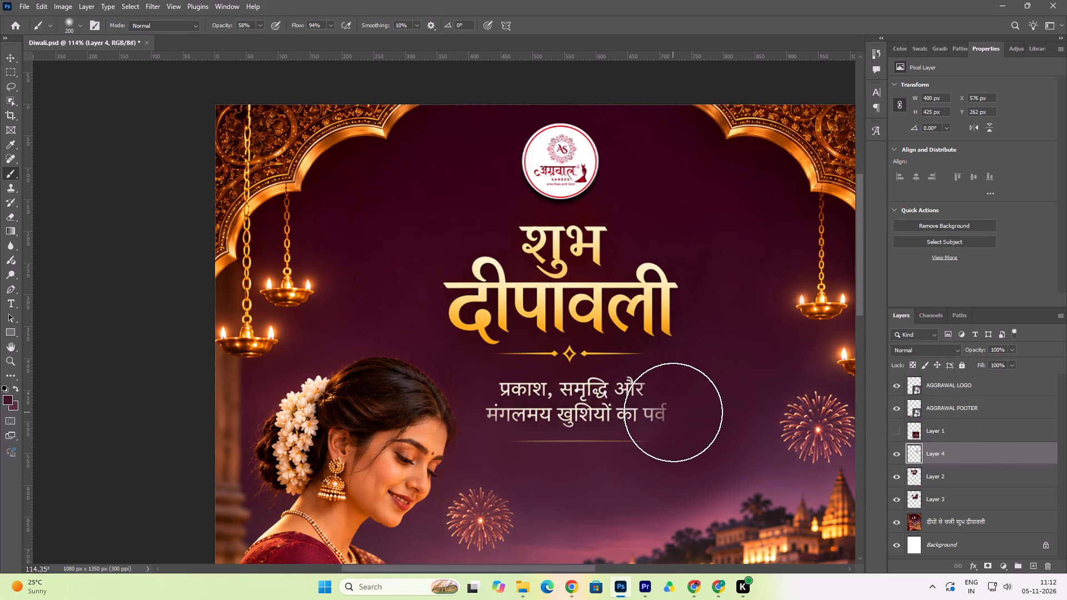
# Enlarge the brush to 400 px and dab a broad, soft blend over the end of the tagline.
pyautogui.press(']')
pyautogui.press(']')
pyautogui.press(']')
pyautogui.click(674, 411)
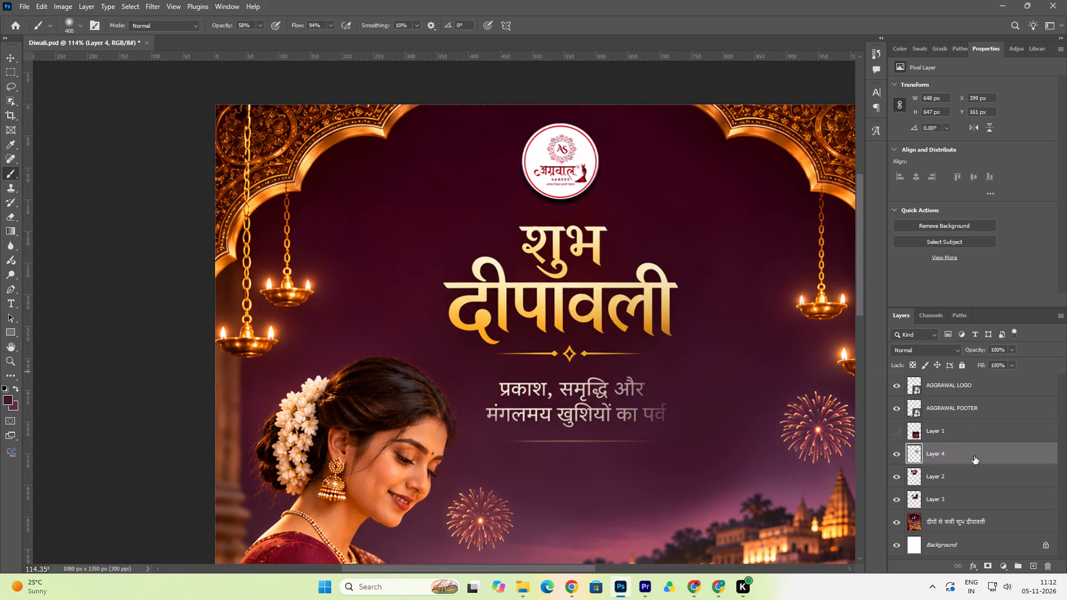
# Move the new paint layer, Layer 4, beneath Layer 2 in the layer order.
pyautogui.moveTo(977, 457); pyautogui.dragTo(980, 482)
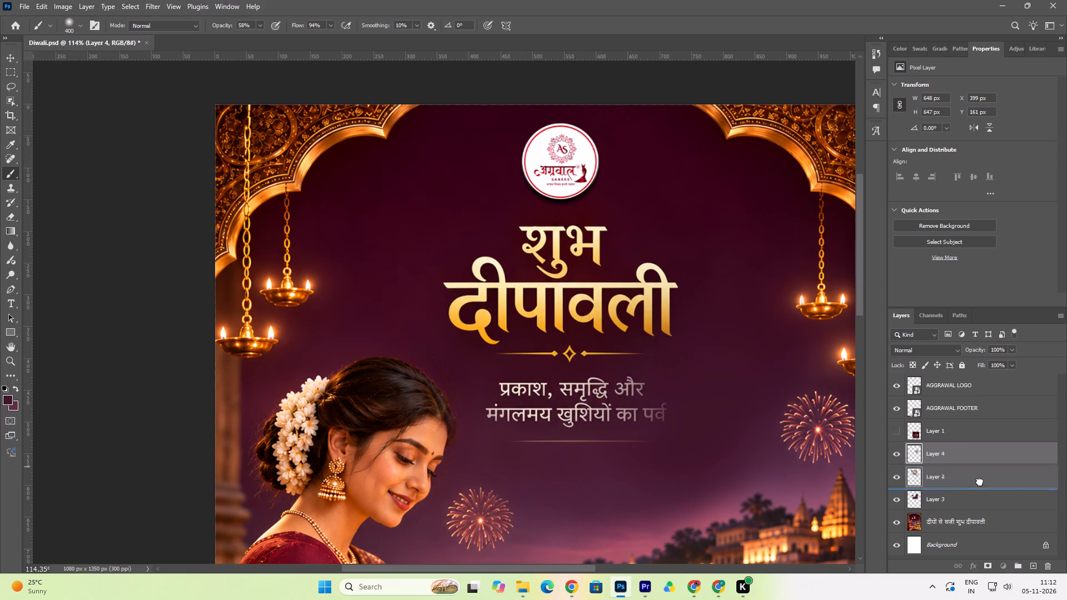
pyautogui.moveTo(980, 482); pyautogui.dragTo(980, 492)
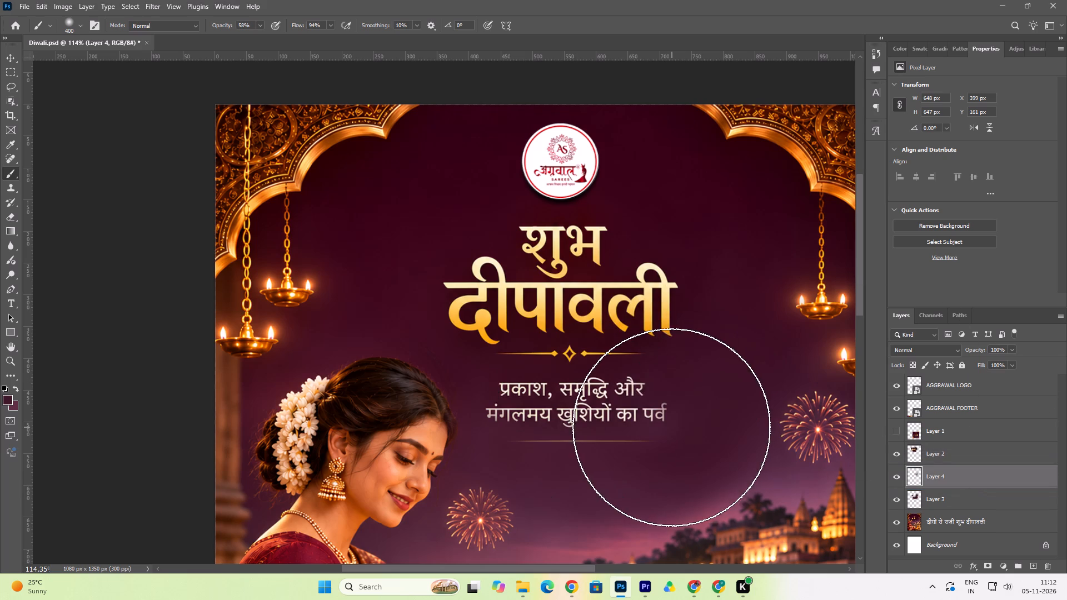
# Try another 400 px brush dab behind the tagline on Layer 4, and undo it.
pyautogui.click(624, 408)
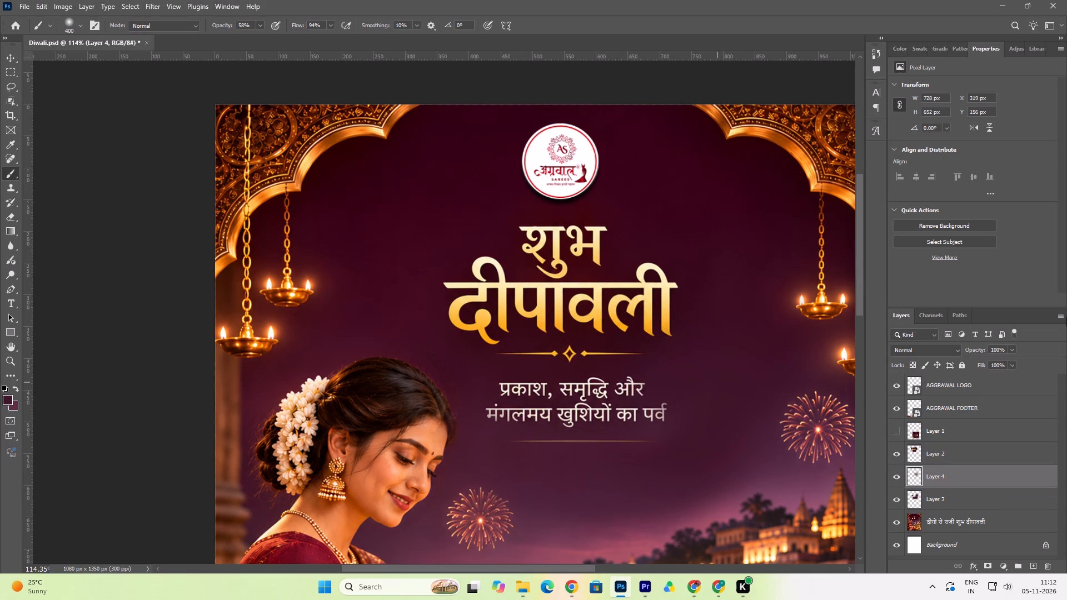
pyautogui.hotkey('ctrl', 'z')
# Sample #4c2137 from the sky below the tagline, try a 200 px brush dab under the tagline's end, and undo it.
pyautogui.click(3, 399)
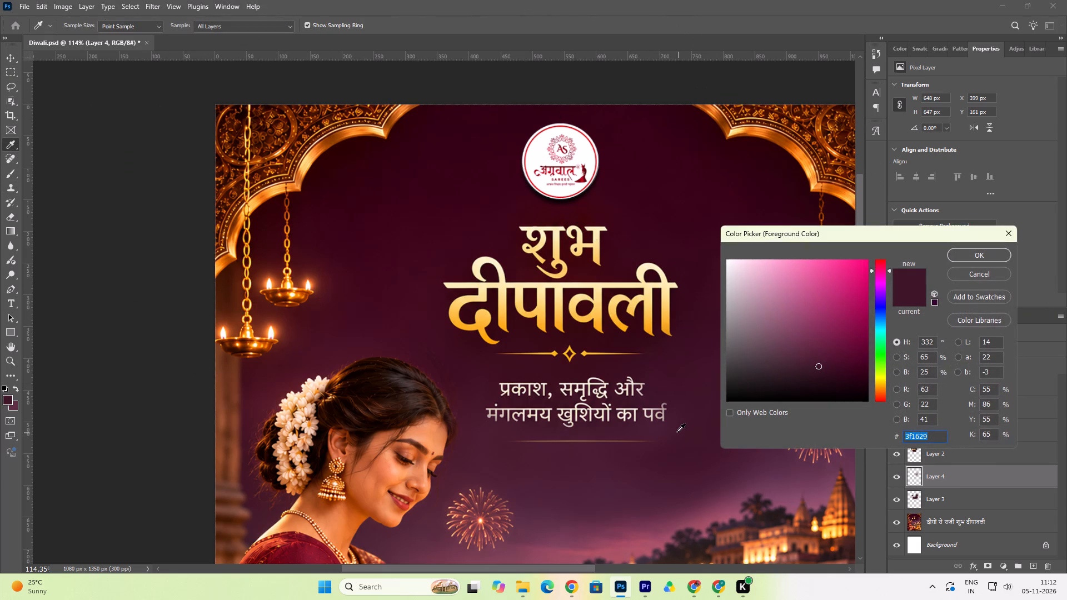
pyautogui.click(614, 486)
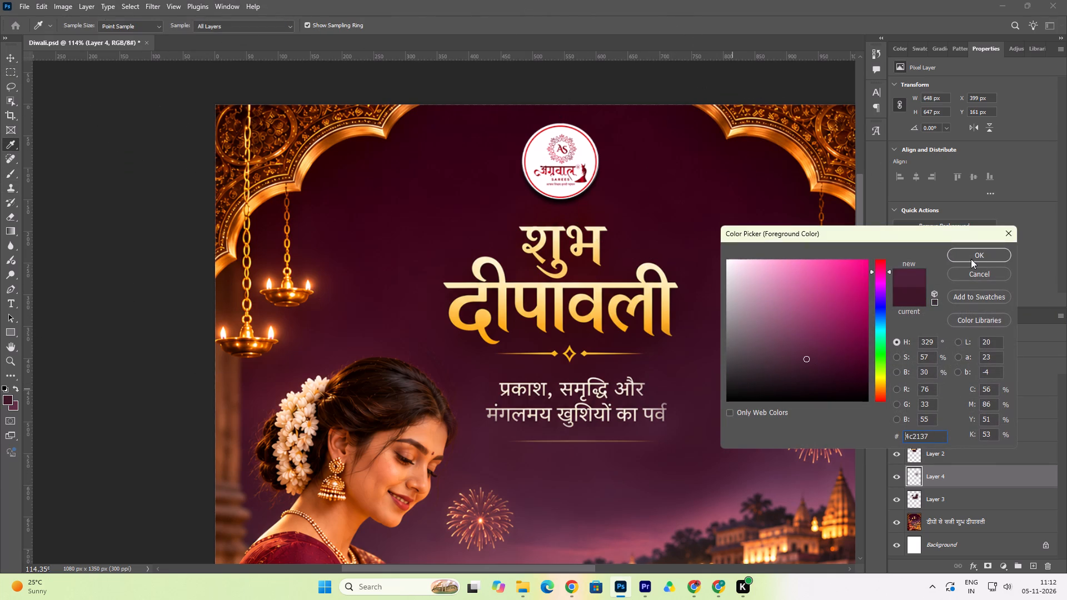
pyautogui.click(969, 255)
pyautogui.press('[')
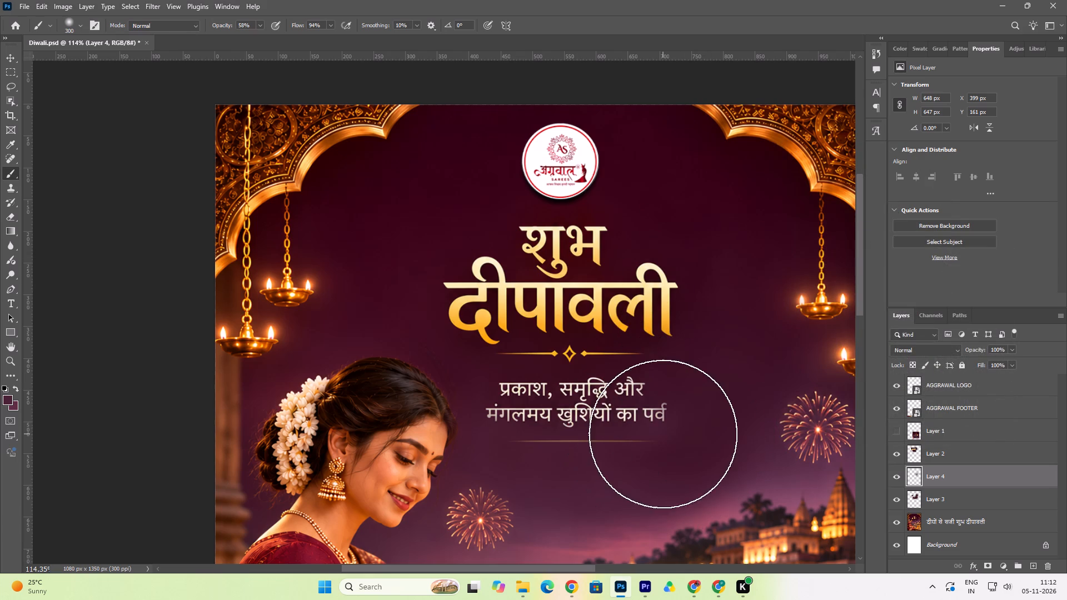
pyautogui.press('[')
pyautogui.press('[')
pyautogui.click(684, 454)
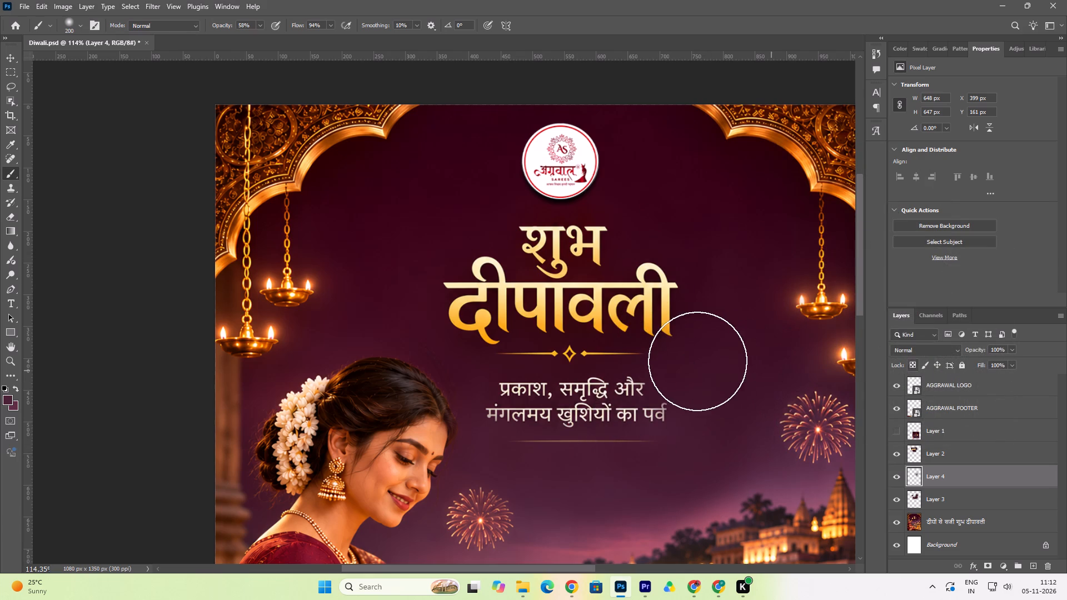
pyautogui.hotkey('ctrl', 'z')
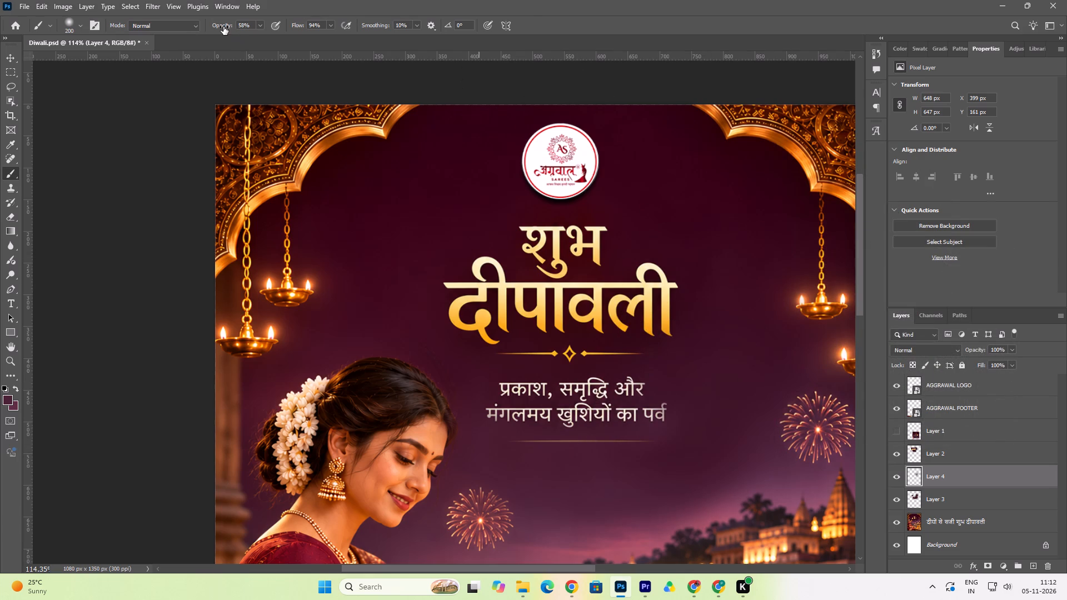
# Lower the brush opacity to 43% and flow to 73%, and dab Layer 4 around the tagline's end at 200 and 250 px.
pyautogui.moveTo(223, 27); pyautogui.dragTo(215, 25)
pyautogui.moveTo(301, 26); pyautogui.dragTo(290, 27)
pyautogui.moveTo(290, 27); pyautogui.dragTo(288, 27)
pyautogui.click(696, 462)
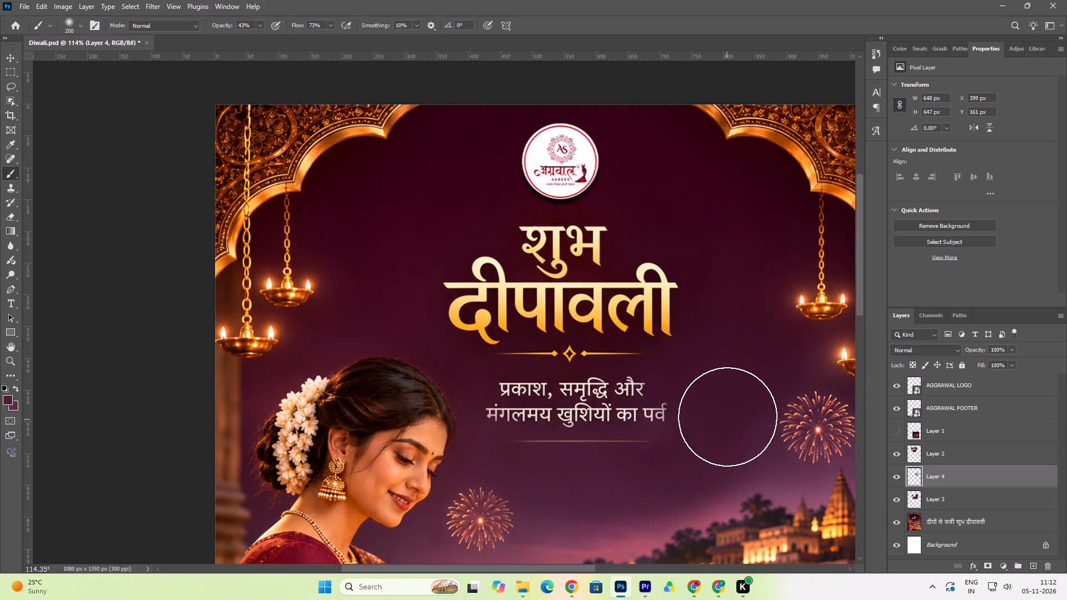
pyautogui.press(']')
pyautogui.click(651, 454)
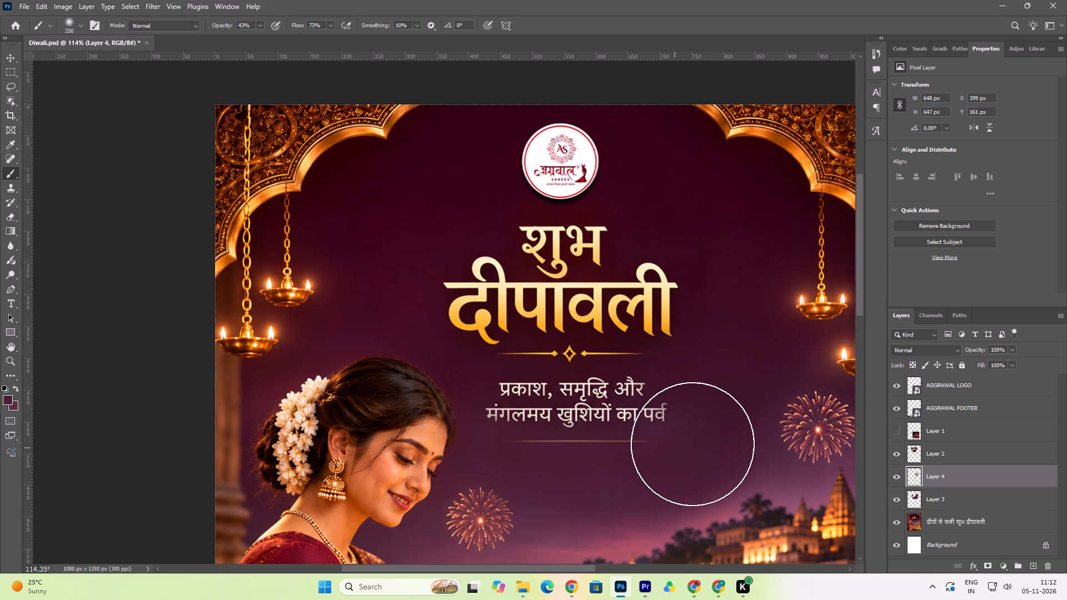
pyautogui.click(736, 429)
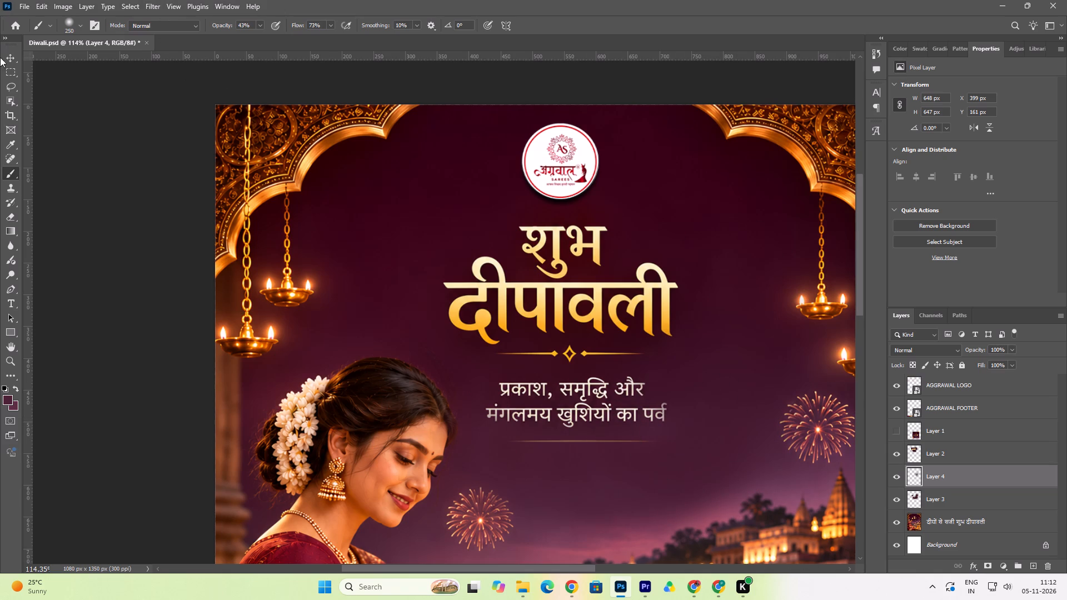
# Add a new layer above Layer 4 and sample the background beneath the tagline as the brush colour.
pyautogui.click(4, 55)
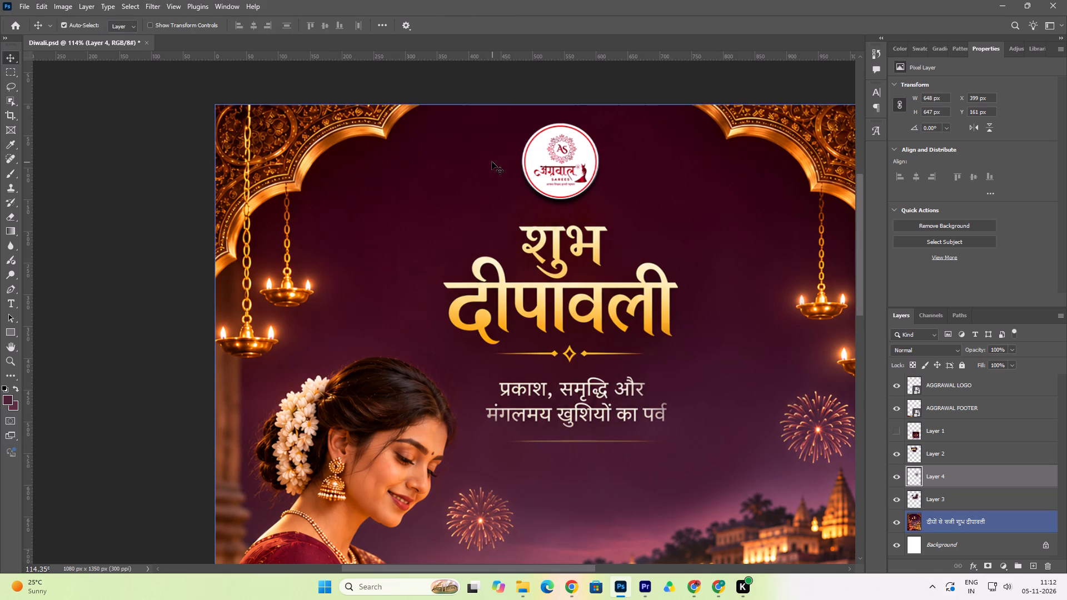
pyautogui.hotkey('ctrl', '0')
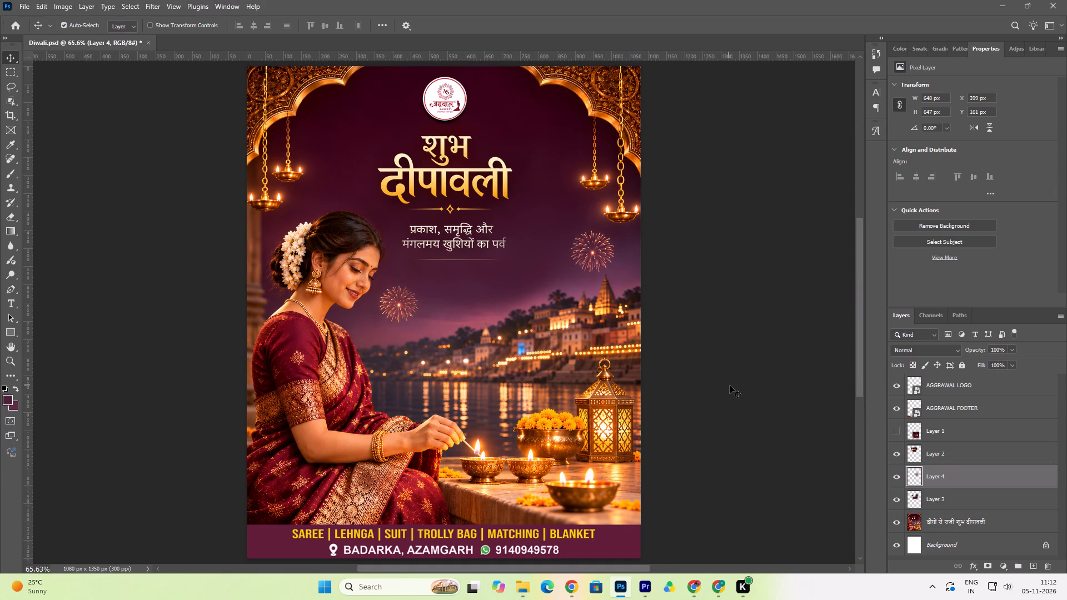
pyautogui.click(447, 194)
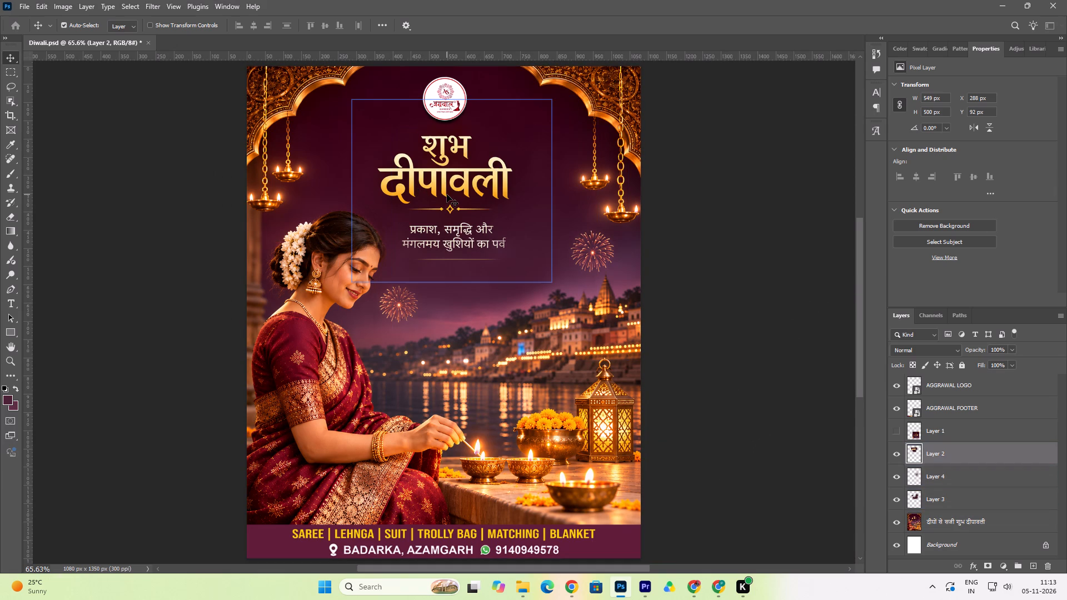
pyautogui.click(998, 480)
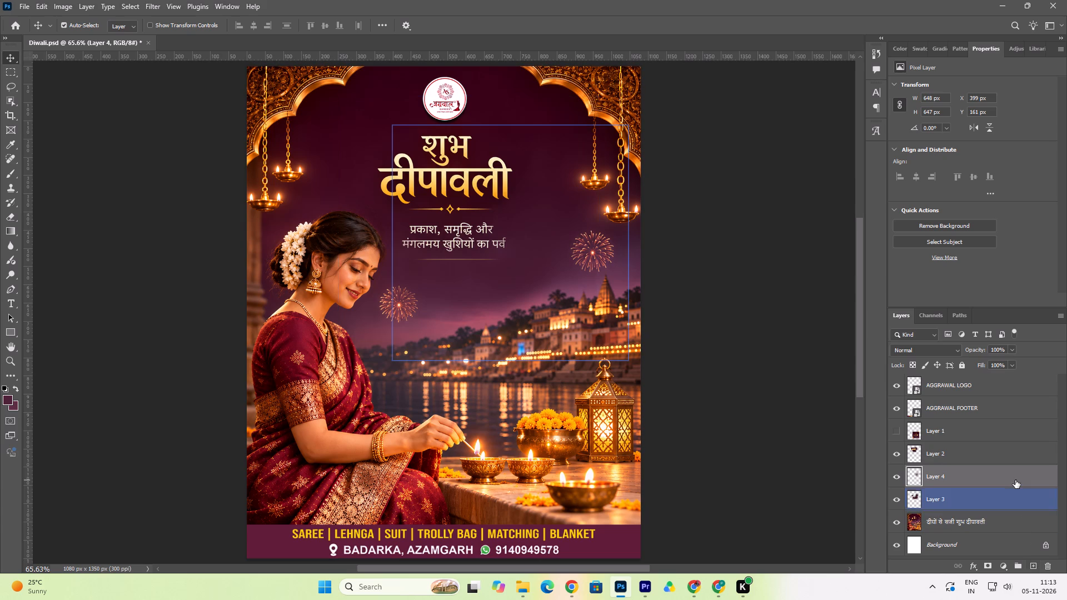
pyautogui.click(1015, 477)
pyautogui.click(1031, 564)
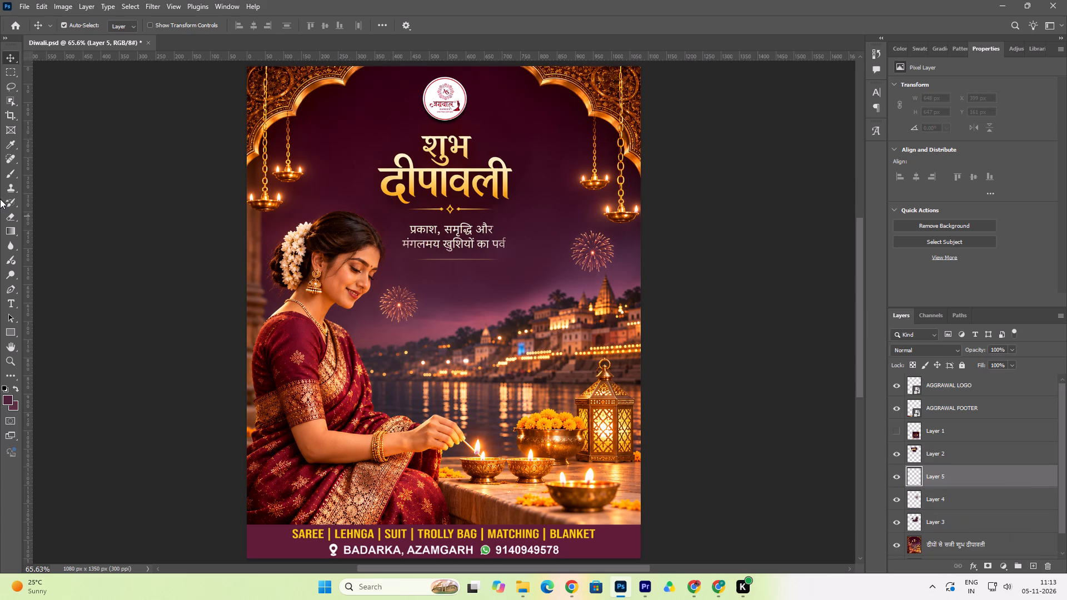
pyautogui.click(6, 401)
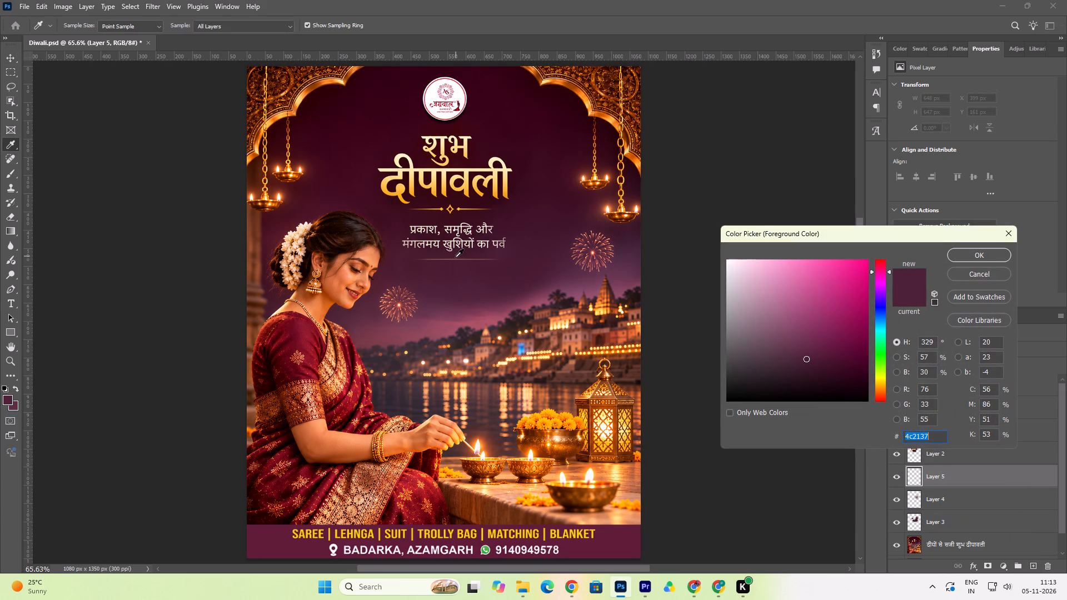
pyautogui.click(450, 263)
pyautogui.click(972, 253)
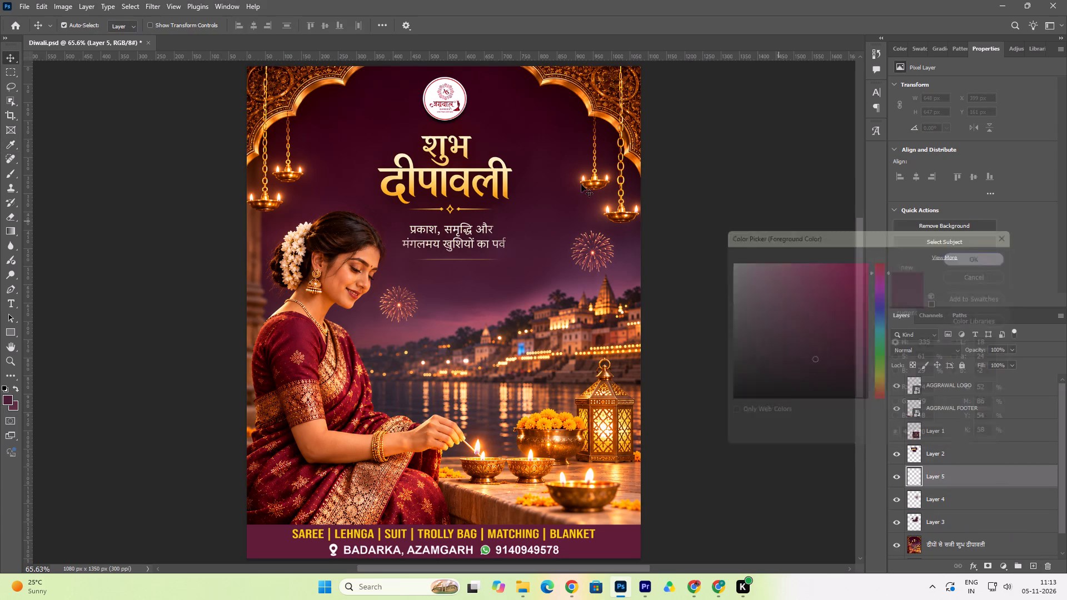
# Reduce the brush to 60 px and dab Layer 5 over the left end of the thin gold line beneath the tagline.
pyautogui.keyDown('alt'); pyautogui.scroll(10, 432, 257); pyautogui.keyUp('alt')
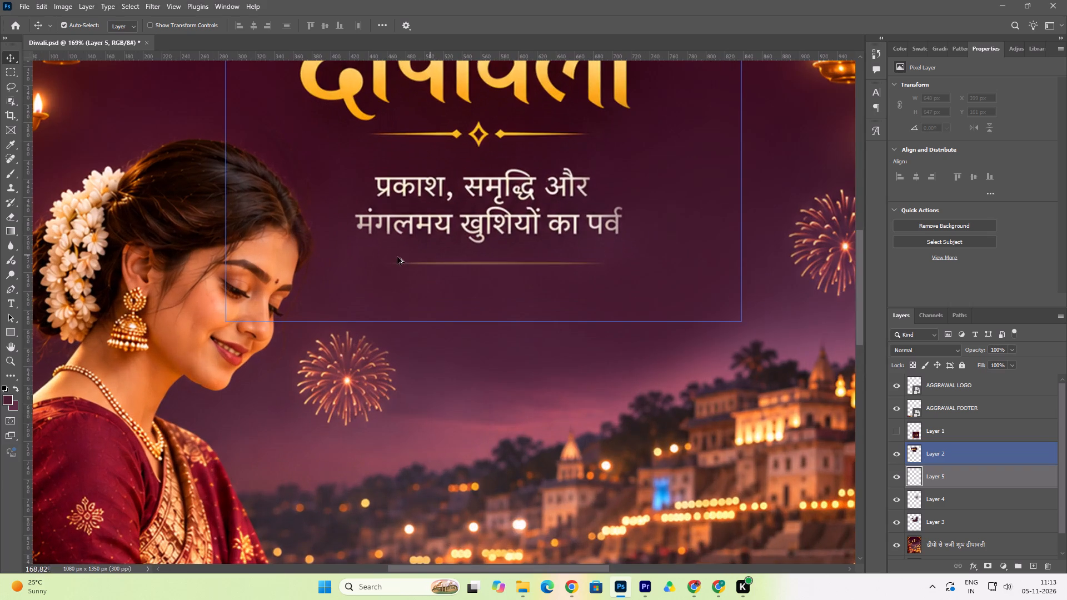
pyautogui.click(12, 174)
pyautogui.scroll(5, 446, 257)
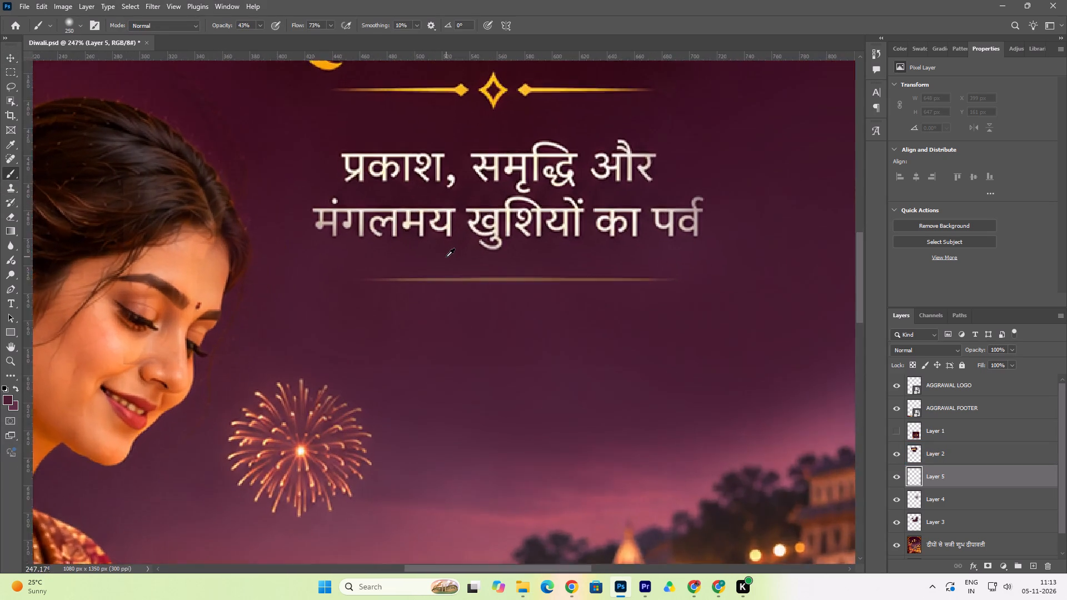
pyautogui.scroll(2, 446, 257)
pyautogui.press('[')
pyautogui.press('[')
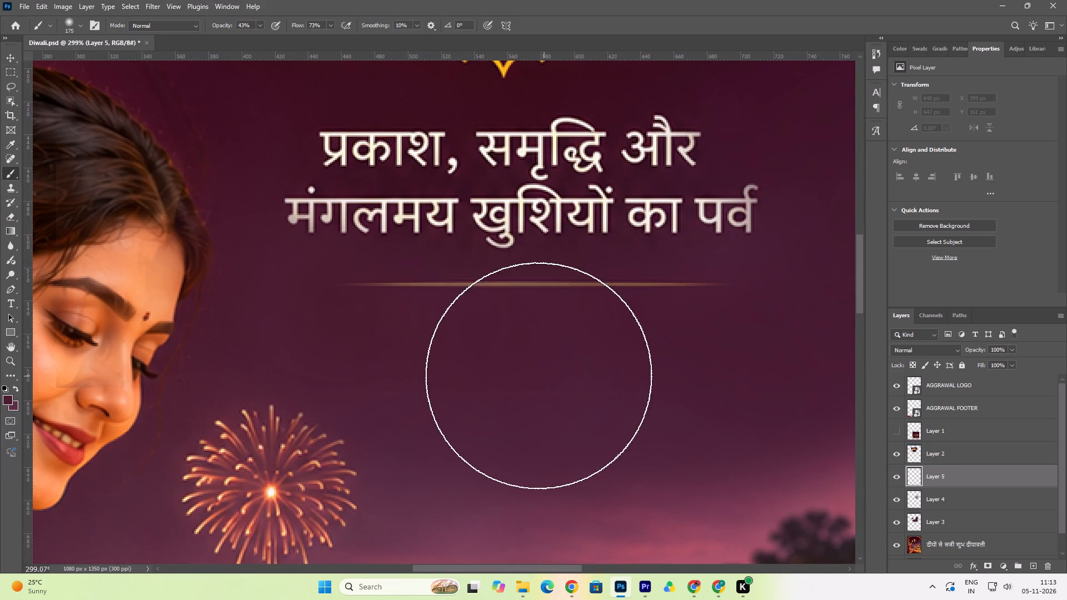
pyautogui.press('[')
pyautogui.press('[')
pyautogui.press('[')
pyautogui.press('[')
pyautogui.press('[')
pyautogui.press('[')
pyautogui.press('[')
pyautogui.doubleClick(370, 292)
pyautogui.click(374, 292)
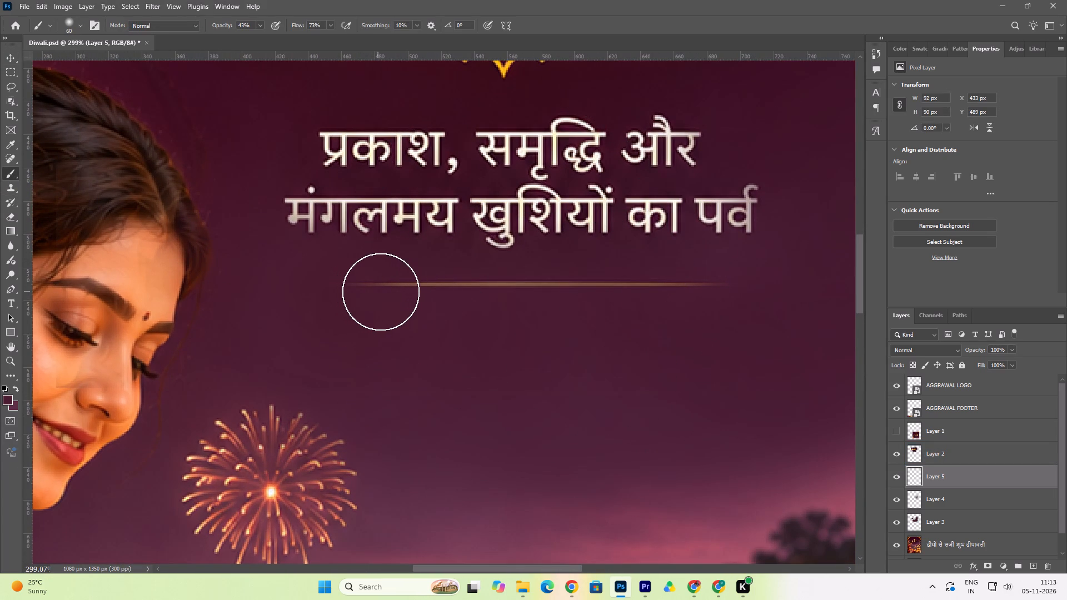
pyautogui.moveTo(381, 292); pyautogui.dragTo(386, 290)
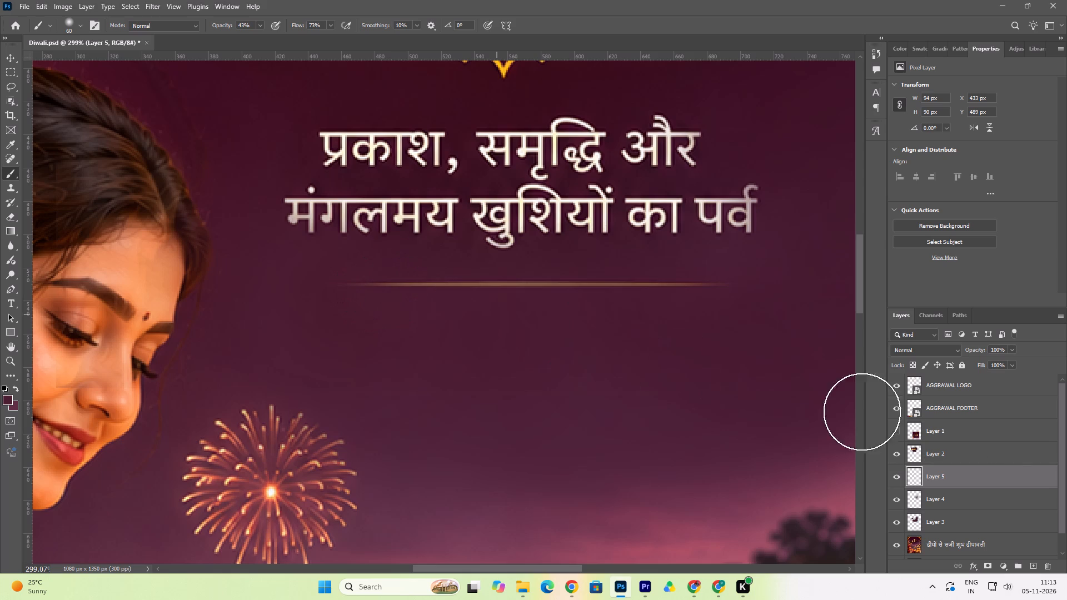
# Move Layer 5 above Layer 2 in the layer order.
pyautogui.moveTo(993, 474); pyautogui.dragTo(990, 441)
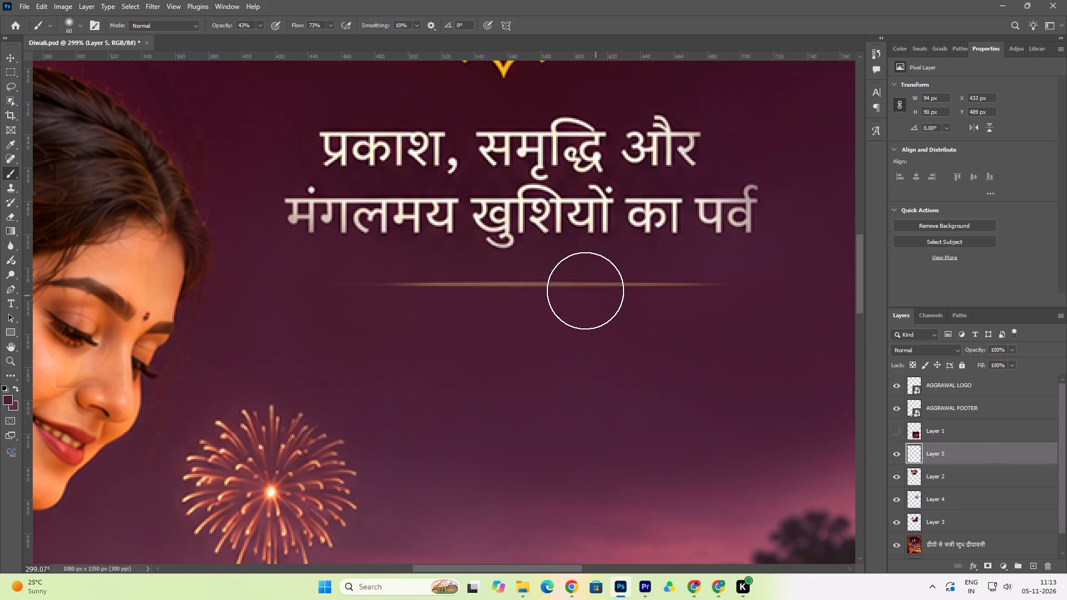
# Paint over the left half of the gold line beneath the tagline, reducing the brush to 45 px.
pyautogui.doubleClick(461, 283)
pyautogui.press('[')
pyautogui.press('[')
pyautogui.tripleClick(432, 288)
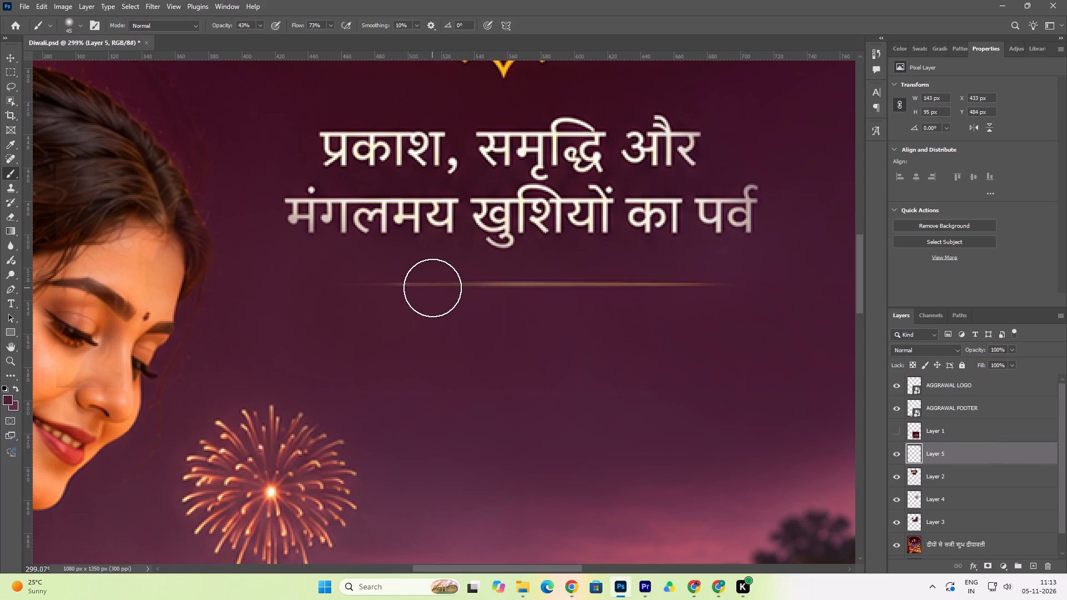
pyautogui.click(399, 287)
pyautogui.click(393, 289)
pyautogui.click(371, 289)
pyautogui.doubleClick(366, 288)
pyautogui.click(430, 287)
pyautogui.moveTo(438, 287); pyautogui.dragTo(481, 287)
pyautogui.doubleClick(493, 286)
pyautogui.click(530, 284)
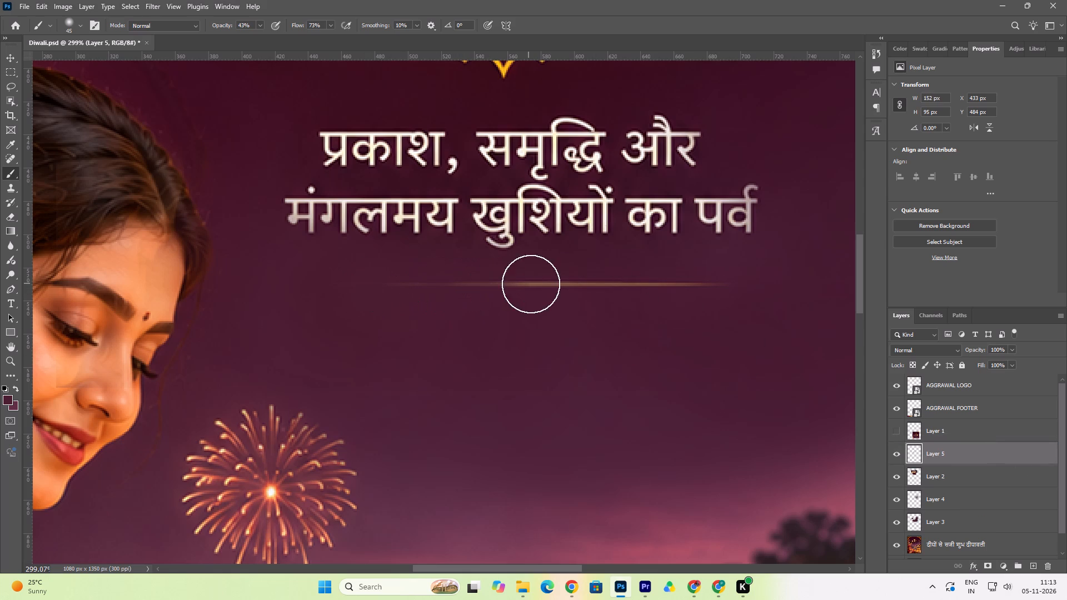
# Cover the faint remains of the gold line's left half with more 45 px brush dabs.
pyautogui.moveTo(531, 285); pyautogui.dragTo(502, 294)
pyautogui.tripleClick(488, 288)
pyautogui.click(484, 287)
pyautogui.moveTo(478, 287); pyautogui.dragTo(471, 287)
pyautogui.doubleClick(461, 287)
pyautogui.click(453, 286)
pyautogui.click(438, 284)
pyautogui.moveTo(437, 284); pyautogui.dragTo(436, 284)
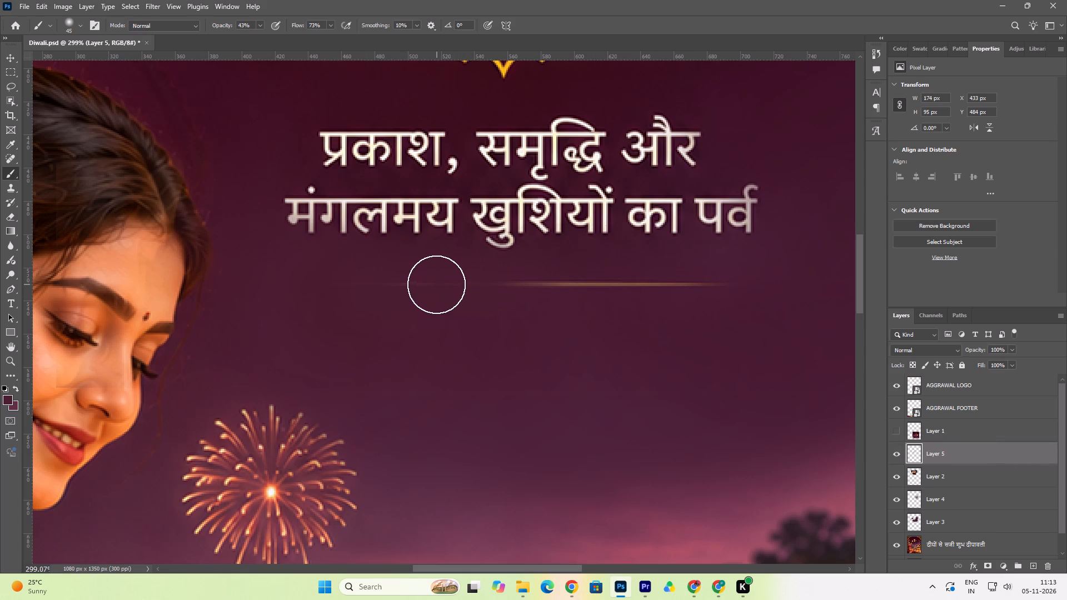
pyautogui.moveTo(436, 284); pyautogui.dragTo(430, 284)
pyautogui.click(398, 283)
pyautogui.doubleClick(423, 283)
pyautogui.click(409, 283)
pyautogui.doubleClick(403, 283)
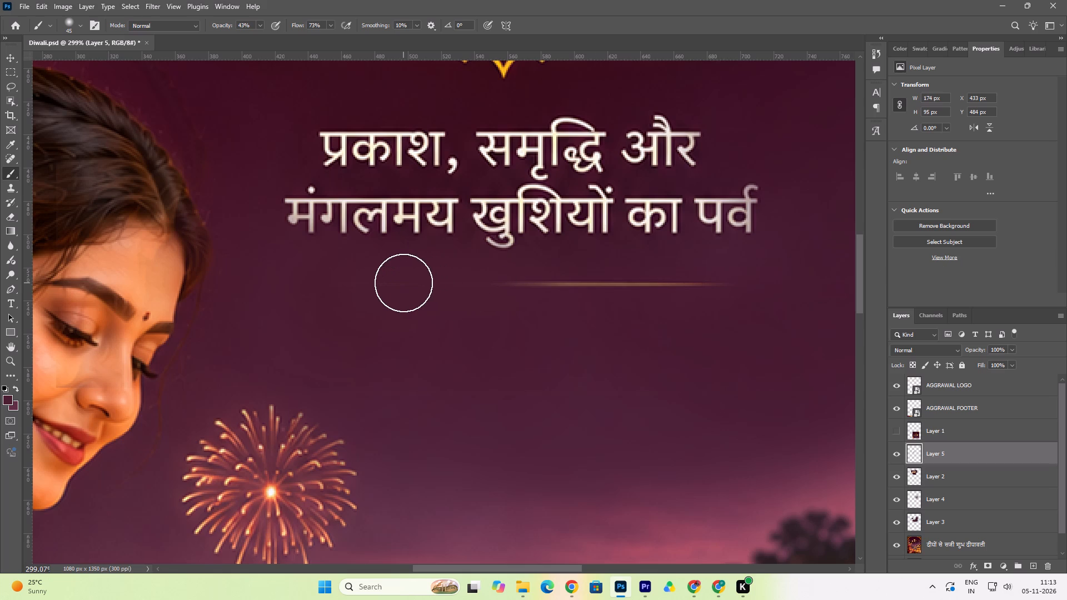
pyautogui.doubleClick(387, 282)
pyautogui.doubleClick(403, 294)
pyautogui.click(339, 287)
# Paint over the right end of the gold line beneath the tagline with the 45 px brush.
pyautogui.moveTo(368, 287); pyautogui.dragTo(674, 286)
pyautogui.click(666, 282)
pyautogui.moveTo(675, 283); pyautogui.dragTo(695, 284)
pyautogui.click(721, 282)
pyautogui.click(704, 283)
pyautogui.moveTo(700, 283); pyautogui.dragTo(690, 283)
pyautogui.click(676, 283)
pyautogui.click(660, 282)
pyautogui.moveTo(660, 282); pyautogui.dragTo(685, 282)
pyautogui.moveTo(687, 283); pyautogui.dragTo(701, 281)
pyautogui.tripleClick(701, 281)
pyautogui.click(702, 279)
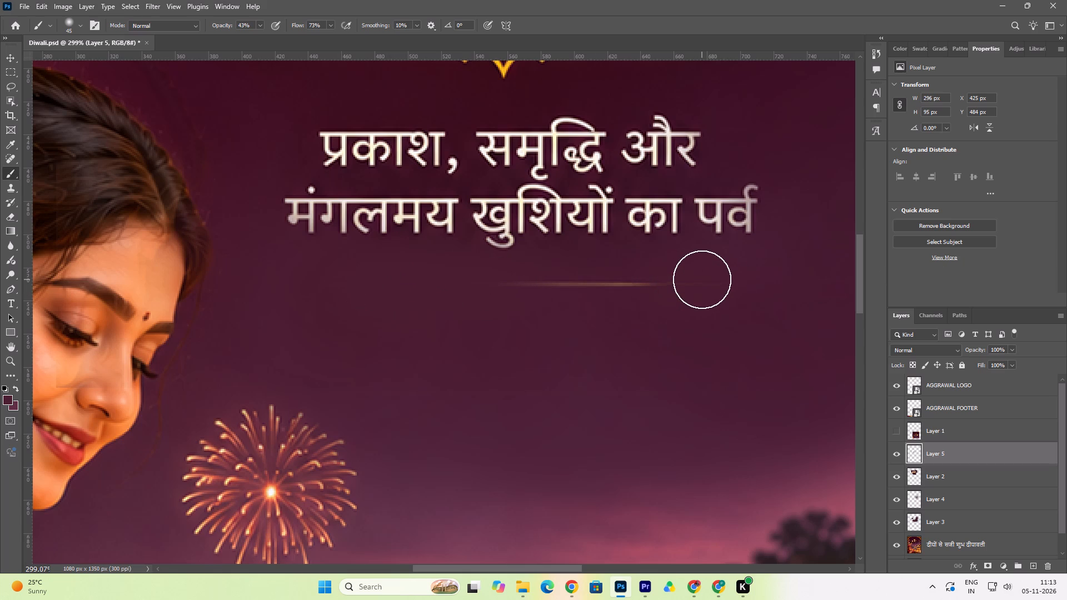
# Paint over the rest of the gold line's right half, working inward toward its centre.
pyautogui.moveTo(702, 279); pyautogui.dragTo(672, 286)
pyautogui.click(656, 286)
pyautogui.tripleClick(644, 286)
pyautogui.tripleClick(644, 286)
pyautogui.moveTo(646, 287); pyautogui.dragTo(670, 289)
pyautogui.doubleClick(678, 284)
pyautogui.moveTo(664, 286); pyautogui.dragTo(645, 287)
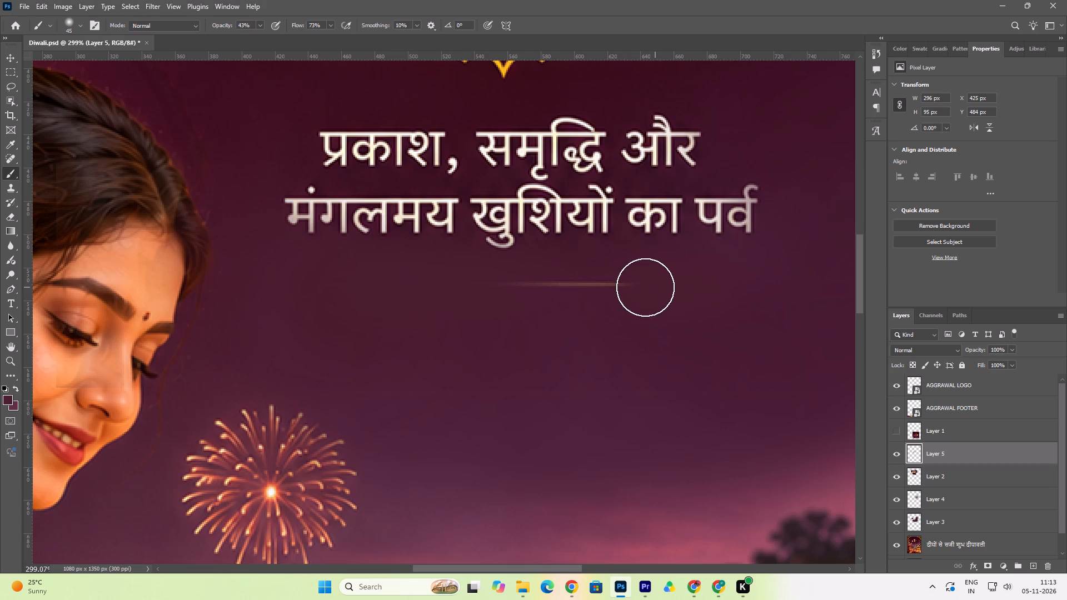
pyautogui.moveTo(645, 287); pyautogui.dragTo(655, 287)
pyautogui.click(645, 287)
pyautogui.click(630, 287)
pyautogui.doubleClick(618, 287)
pyautogui.doubleClick(601, 286)
pyautogui.tripleClick(592, 285)
pyautogui.doubleClick(587, 286)
pyautogui.tripleClick(572, 290)
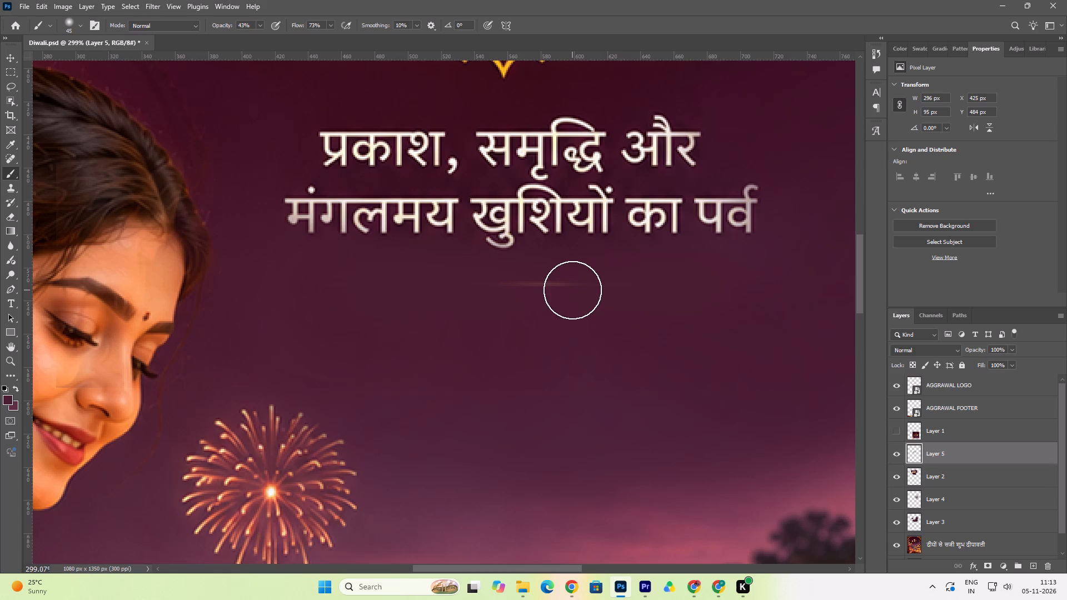
# Touch up the background along the line's right side and paint out the remaining centre fragment.
pyautogui.click(595, 286)
pyautogui.click(607, 283)
pyautogui.moveTo(625, 287); pyautogui.dragTo(630, 288)
pyautogui.moveTo(637, 284); pyautogui.dragTo(709, 279)
pyautogui.click(740, 273)
pyautogui.click(781, 274)
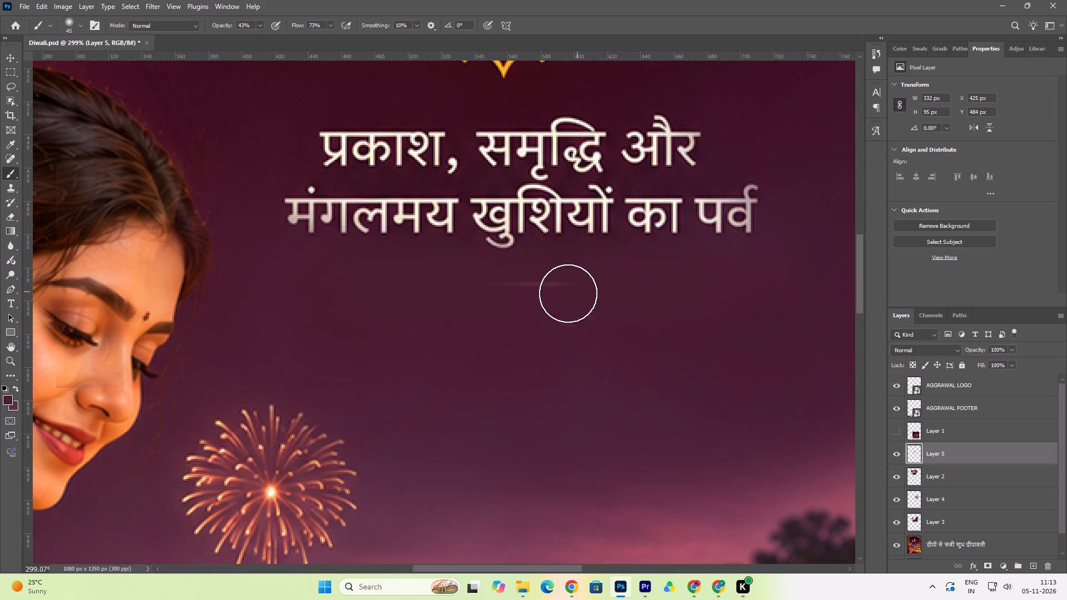
pyautogui.doubleClick(556, 291)
pyautogui.moveTo(551, 289); pyautogui.dragTo(545, 289)
pyautogui.click(535, 291)
pyautogui.tripleClick(527, 290)
pyautogui.doubleClick(511, 289)
pyautogui.click(505, 289)
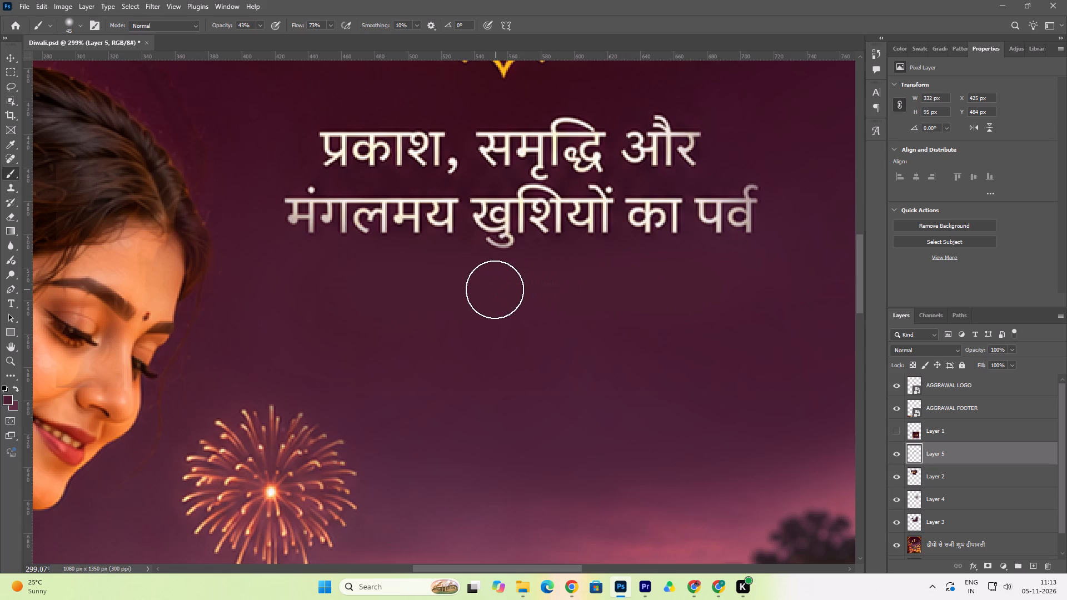
# Dab further 45 px paint over the centre of the covered line to blend it into the background.
pyautogui.click(495, 289)
pyautogui.click(487, 291)
pyautogui.click(501, 291)
pyautogui.moveTo(521, 291); pyautogui.dragTo(535, 291)
pyautogui.tripleClick(535, 291)
pyautogui.click(540, 291)
pyautogui.click(544, 288)
pyautogui.doubleClick(552, 287)
pyautogui.click(557, 287)
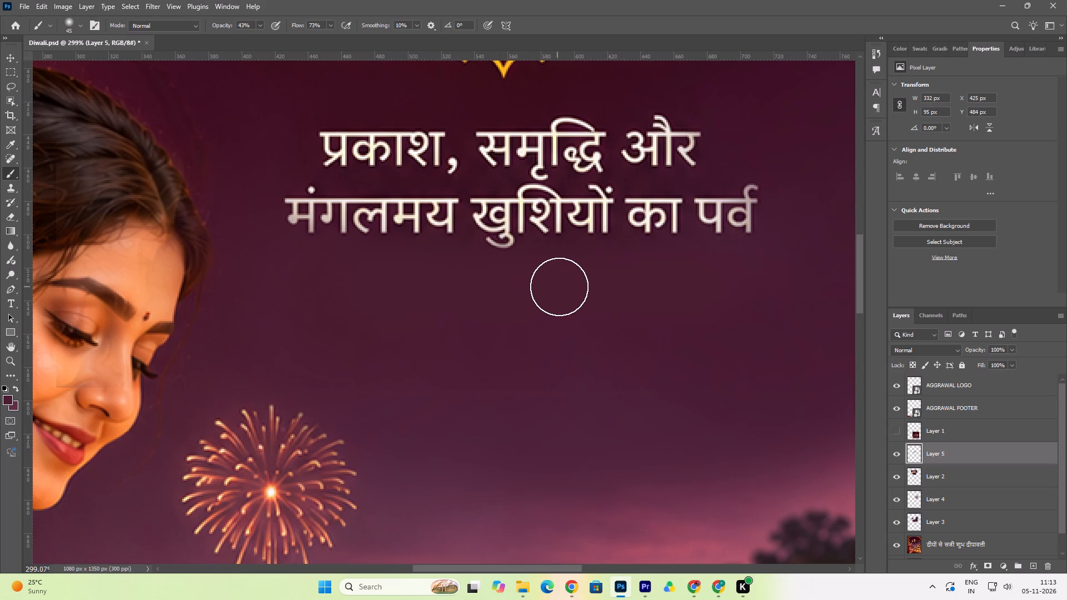
pyautogui.click(561, 288)
pyautogui.click(572, 291)
pyautogui.click(576, 293)
# Blend the background below the tagline's right half with a few more 45 px brush strokes, and leave the Brush tool.
pyautogui.moveTo(608, 314); pyautogui.dragTo(690, 347)
pyautogui.click(664, 282)
pyautogui.click(700, 289)
pyautogui.click(724, 291)
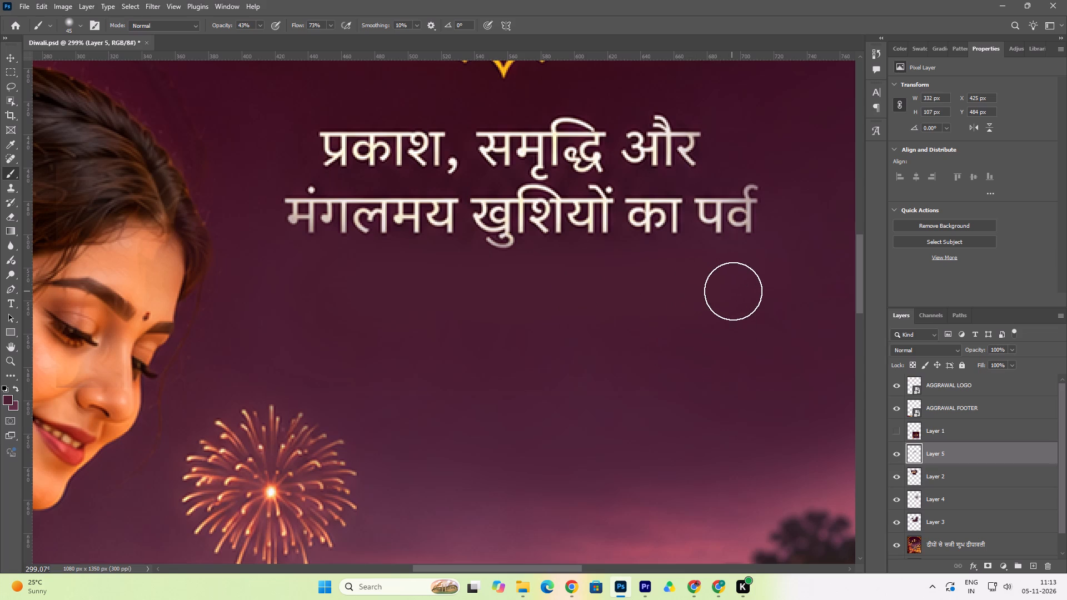
pyautogui.click(665, 289)
pyautogui.click(588, 280)
pyautogui.click(662, 288)
pyautogui.click(5, 58)
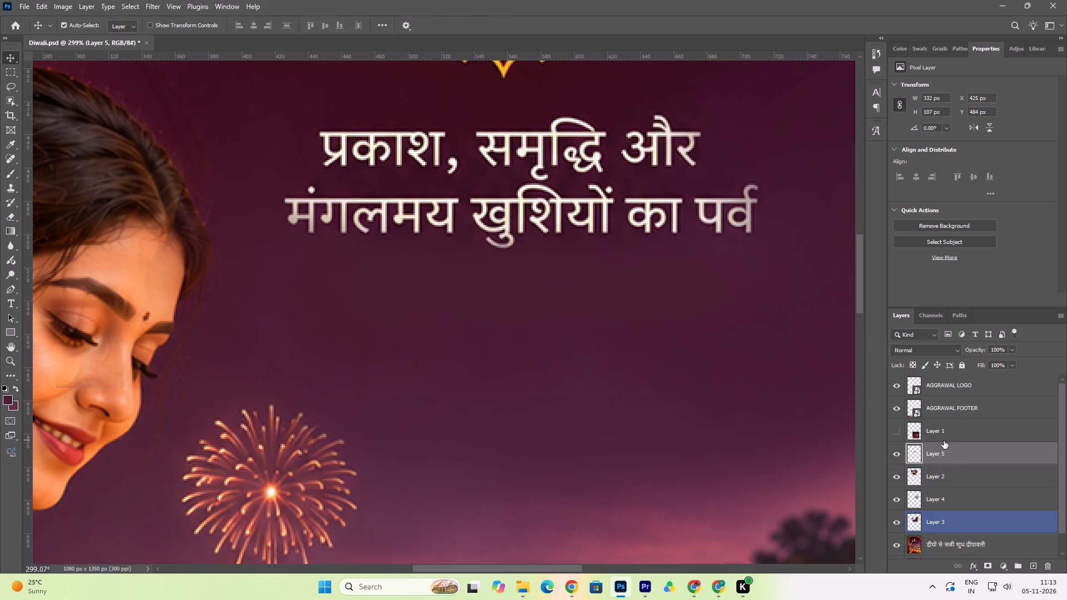
# Soften Layer 2's lower edge below the tagline with a 90 px Eraser, working from the firework toward the open sky.
pyautogui.click(950, 477)
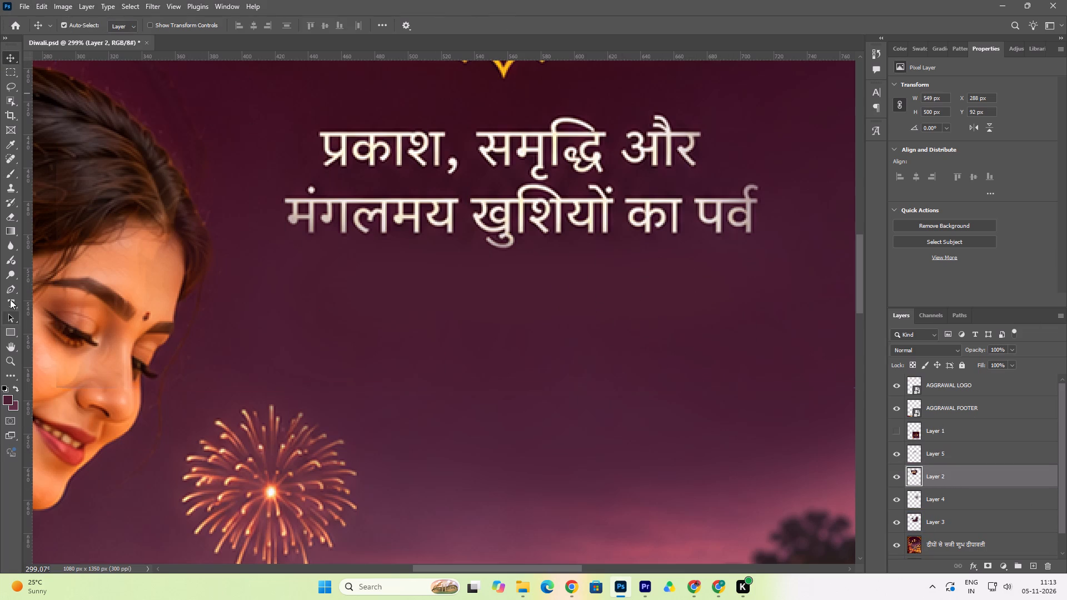
pyautogui.click(10, 217)
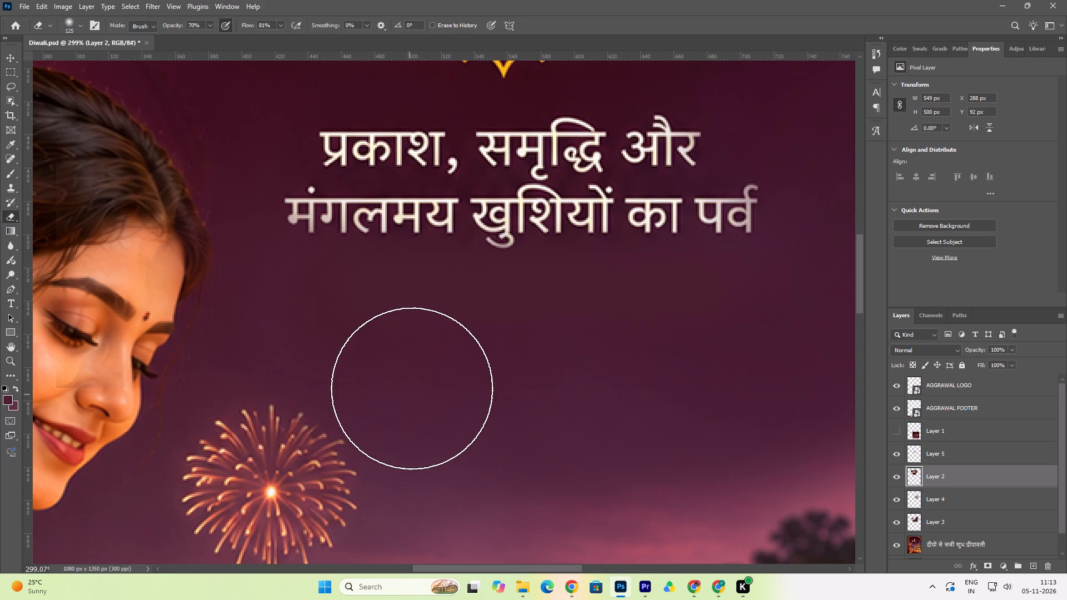
pyautogui.press('[')
pyautogui.press('[')
pyautogui.click(368, 394)
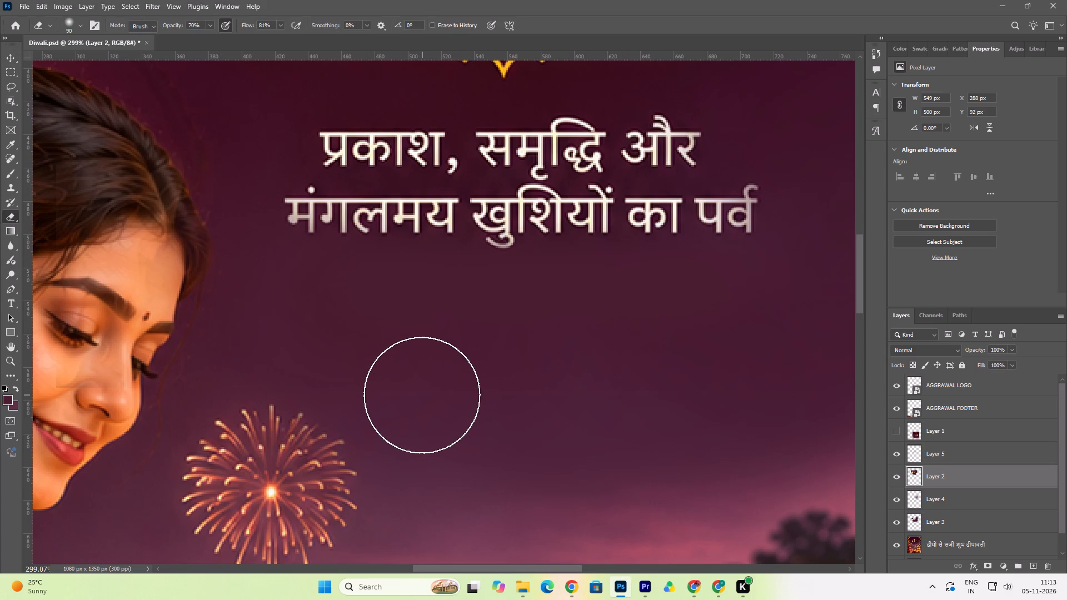
pyautogui.click(422, 395)
pyautogui.doubleClick(413, 408)
pyautogui.doubleClick(442, 408)
pyautogui.click(454, 401)
pyautogui.click(476, 400)
pyautogui.click(500, 397)
pyautogui.tripleClick(514, 393)
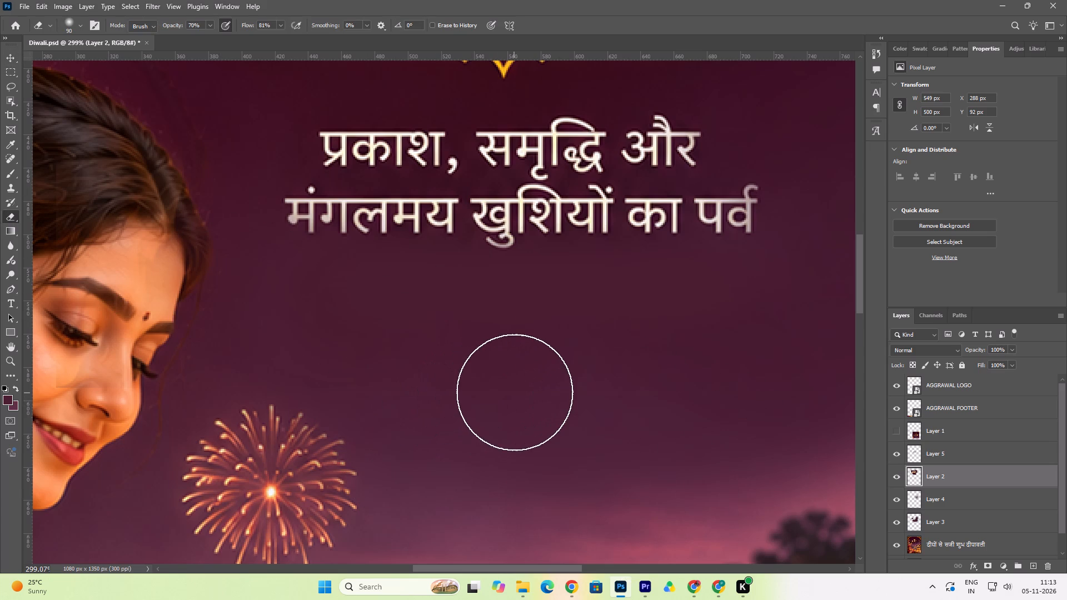
pyautogui.click(522, 392)
pyautogui.click(586, 394)
pyautogui.doubleClick(591, 402)
# Erase the remaining edge at the centre below the tagline on Layer 2 at 45 px, and leave the Eraser.
pyautogui.press('[')
pyautogui.press('[')
pyautogui.press('[')
pyautogui.press('[')
pyautogui.press('[')
pyautogui.doubleClick(521, 396)
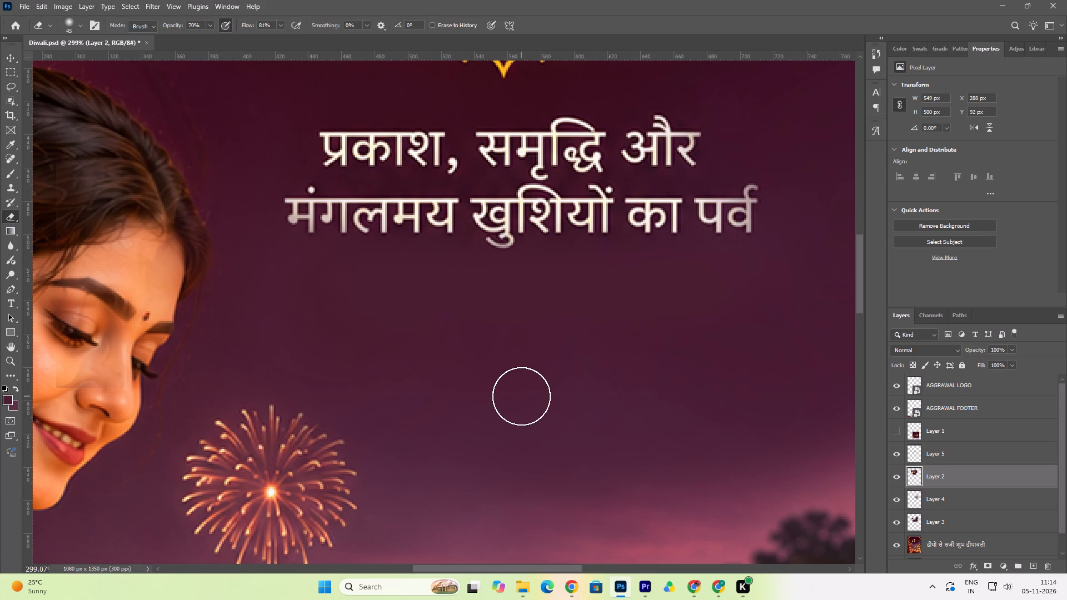
pyautogui.click(532, 396)
pyautogui.doubleClick(540, 394)
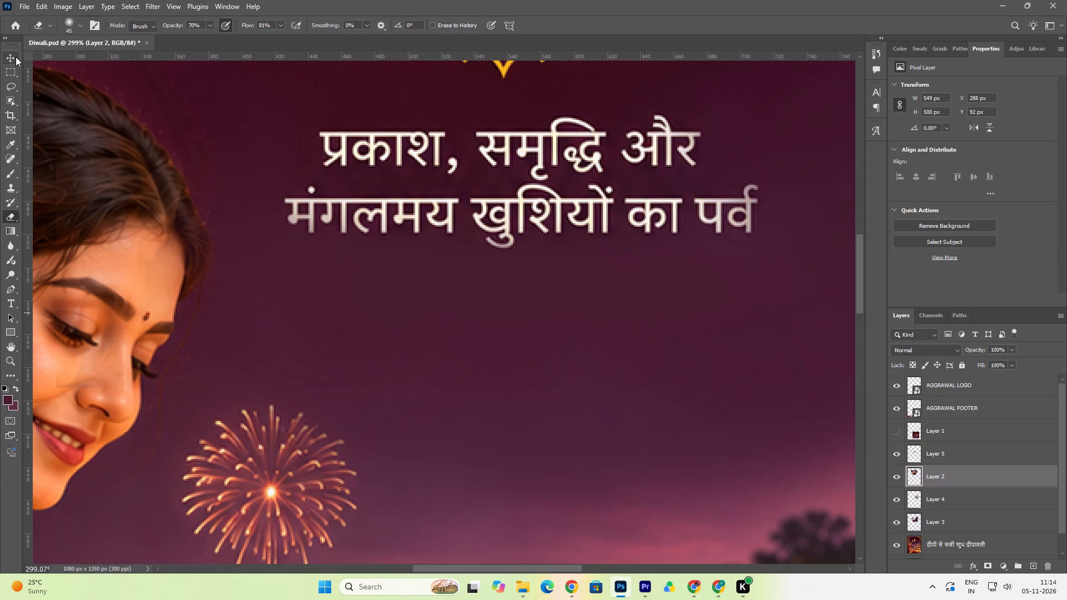
pyautogui.click(16, 57)
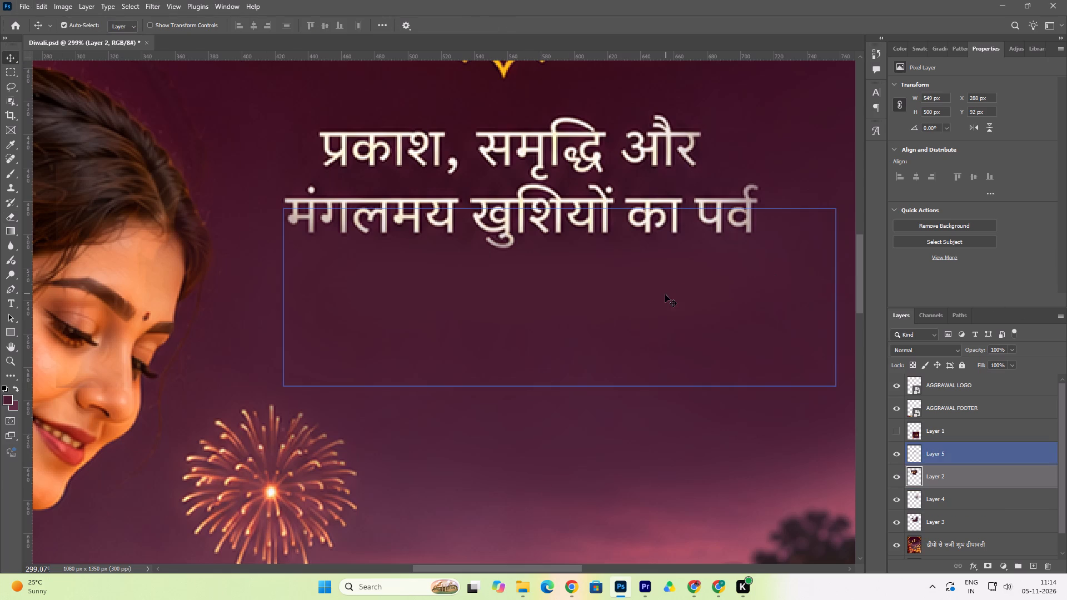
# On Layer 5, sample background colour #4a1d31 and dab it with an 80 px brush below the tagline's left half.
pyautogui.click(995, 458)
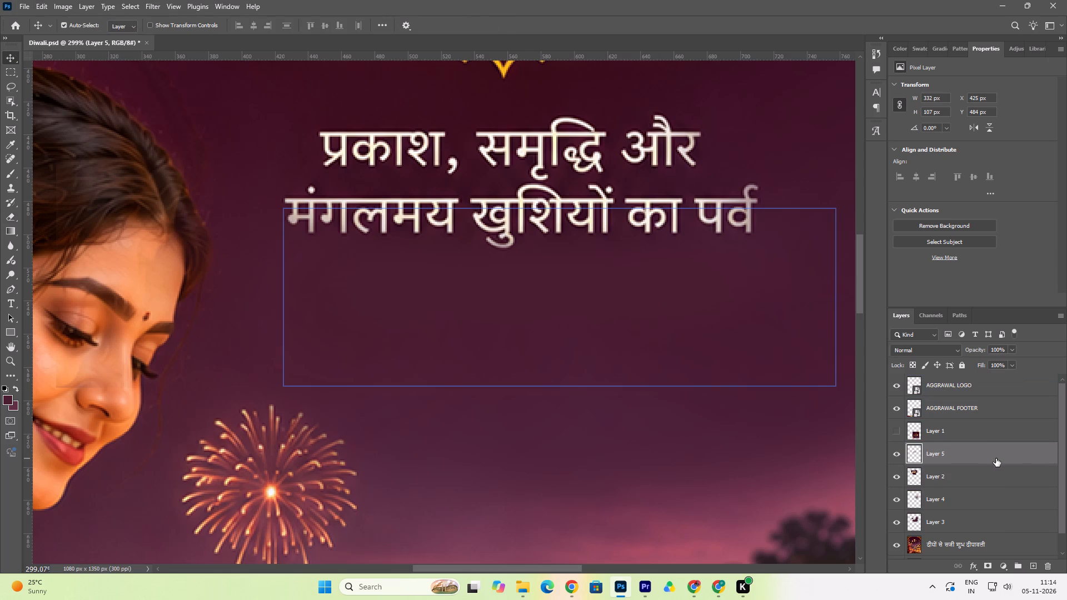
pyautogui.click(6, 402)
pyautogui.click(496, 344)
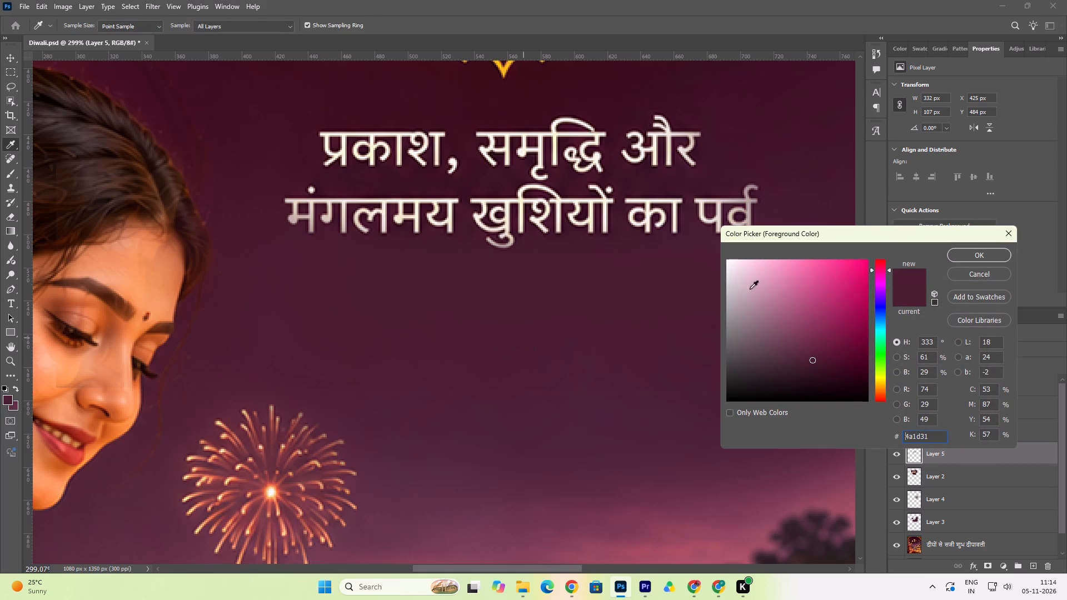
pyautogui.click(989, 252)
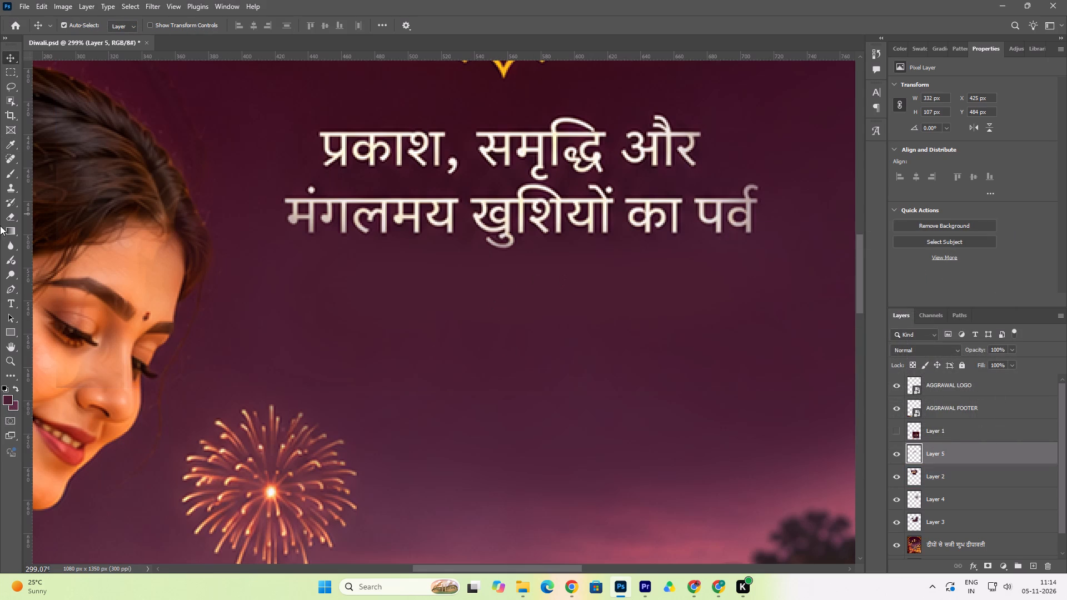
pyautogui.click(6, 172)
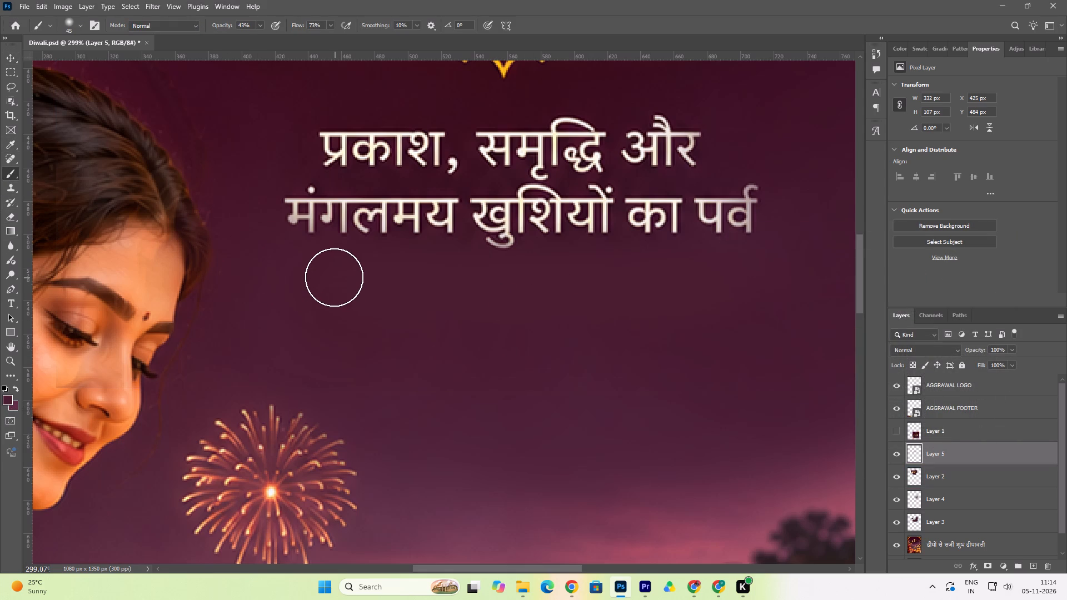
pyautogui.press(']')
pyautogui.press(']')
pyautogui.write(']]')
pyautogui.click(337, 290)
pyautogui.click(405, 297)
pyautogui.click(441, 299)
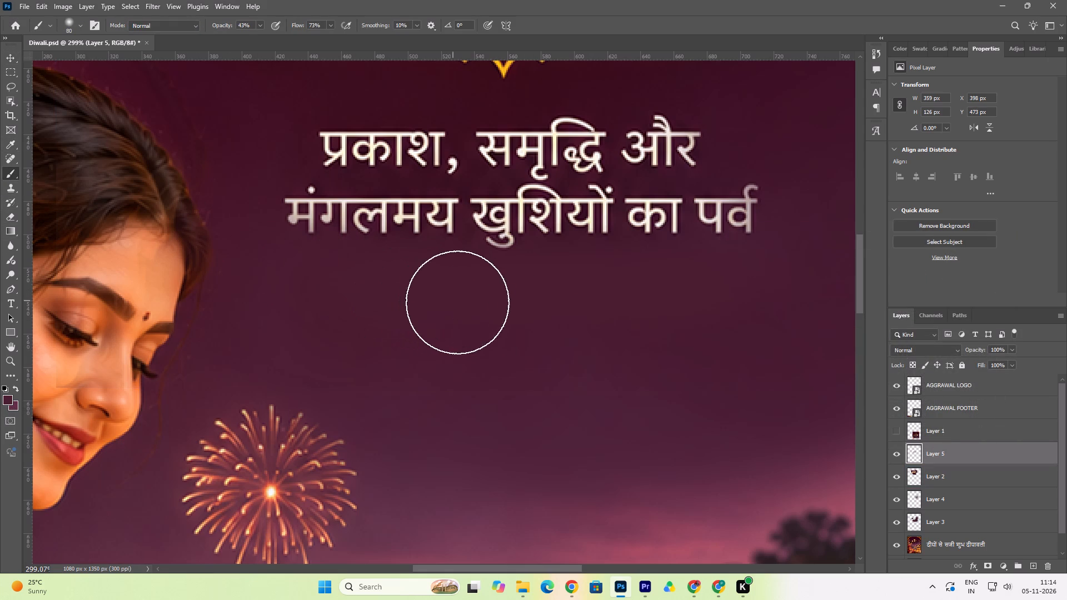
pyautogui.click(457, 302)
pyautogui.click(464, 304)
# Continue the 80 px brush dabs on Layer 5 across the background below the tagline's right half.
pyautogui.click(528, 307)
pyautogui.click(570, 301)
pyautogui.click(576, 298)
pyautogui.click(609, 295)
pyautogui.click(654, 292)
pyautogui.click(694, 294)
pyautogui.moveTo(703, 294); pyautogui.dragTo(708, 295)
pyautogui.click(743, 294)
pyautogui.click(746, 307)
pyautogui.click(742, 314)
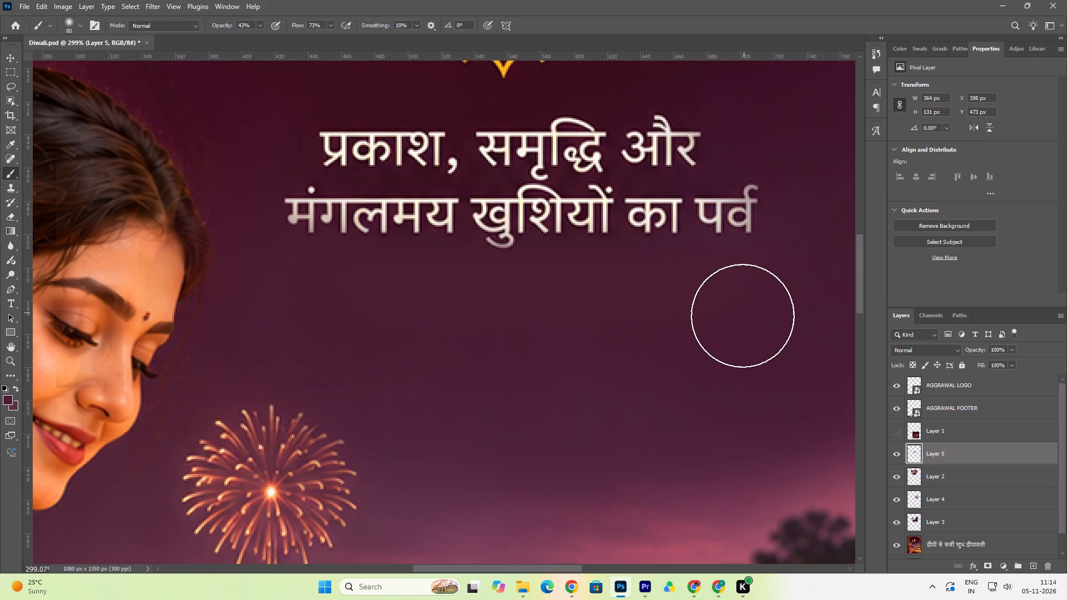
# Leave the Brush tool and save the Diwali.psd document with the whole post in view.
pyautogui.hotkey('ctrl', '0')
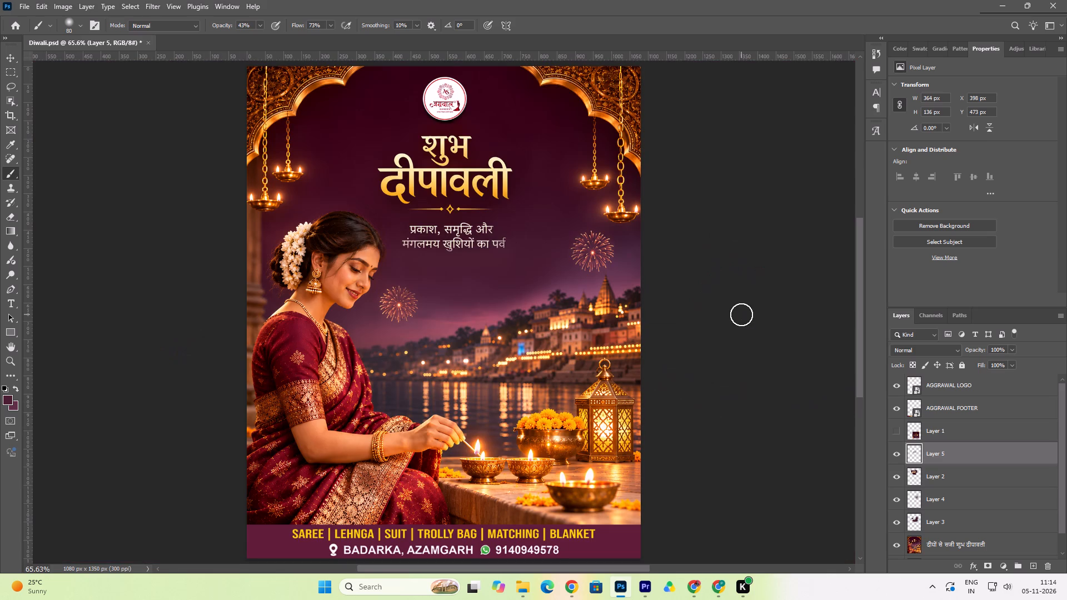
pyautogui.click(11, 53)
pyautogui.hotkey('ctrl', 's')
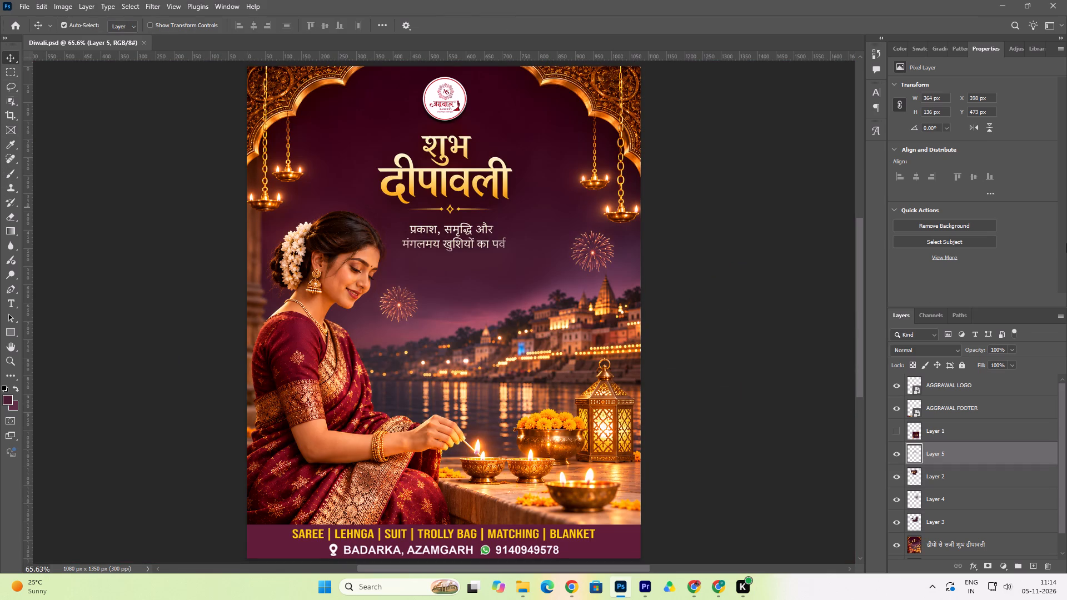
pyautogui.hotkey('ctrl', 's')
pyautogui.hotkey('ctrl', 's')
# Start exporting the Diwali post.
pyautogui.click(23, 3)
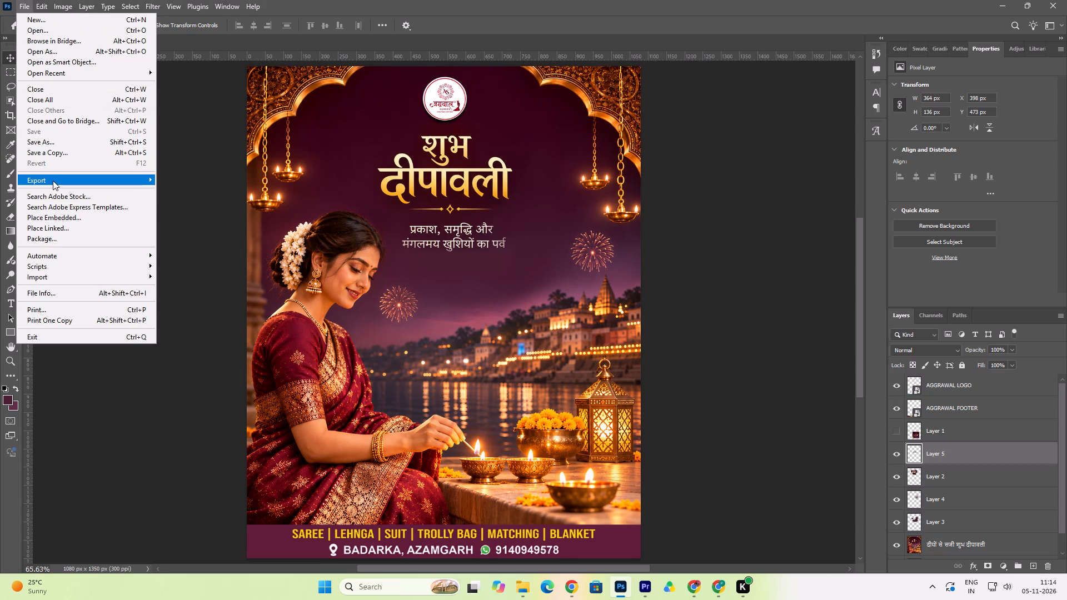
# Export the Diwali post as a JPG at 100% scale through Export As, proceeding to the save location.
pyautogui.click(53, 181)
pyautogui.click(231, 190)
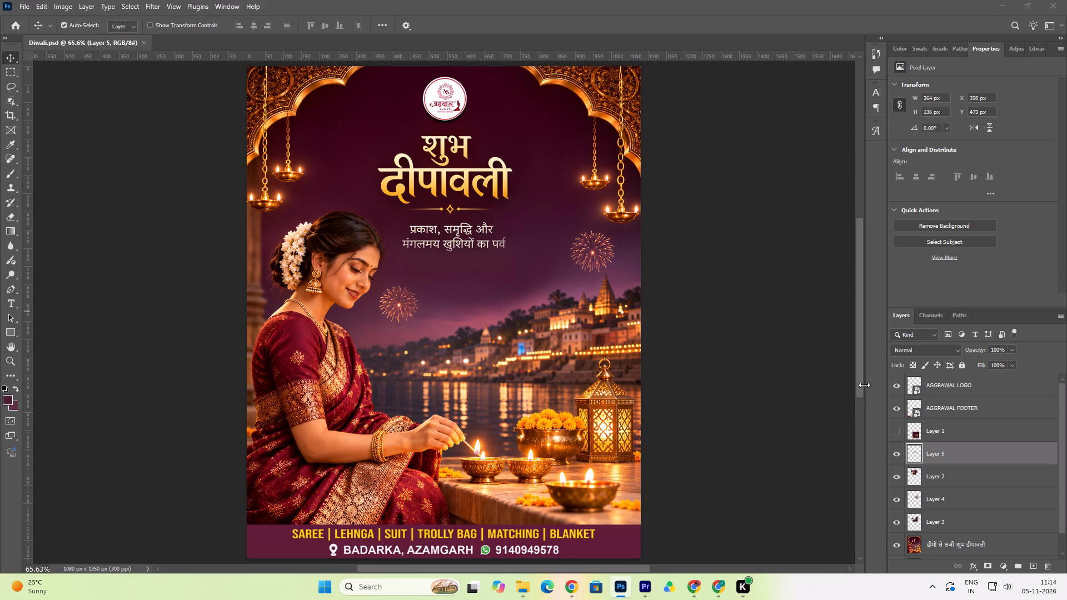
pyautogui.click(835, 509)
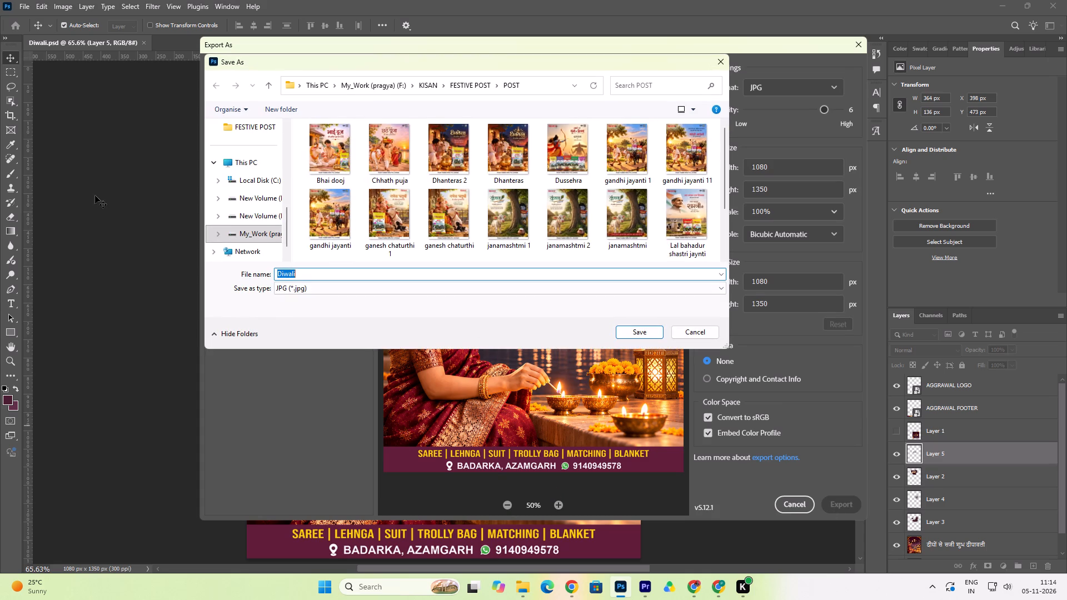
# Browse to the Agarwal folder on the F: drive as the destination for the exported Diwali JPG.
pyautogui.click(266, 241)
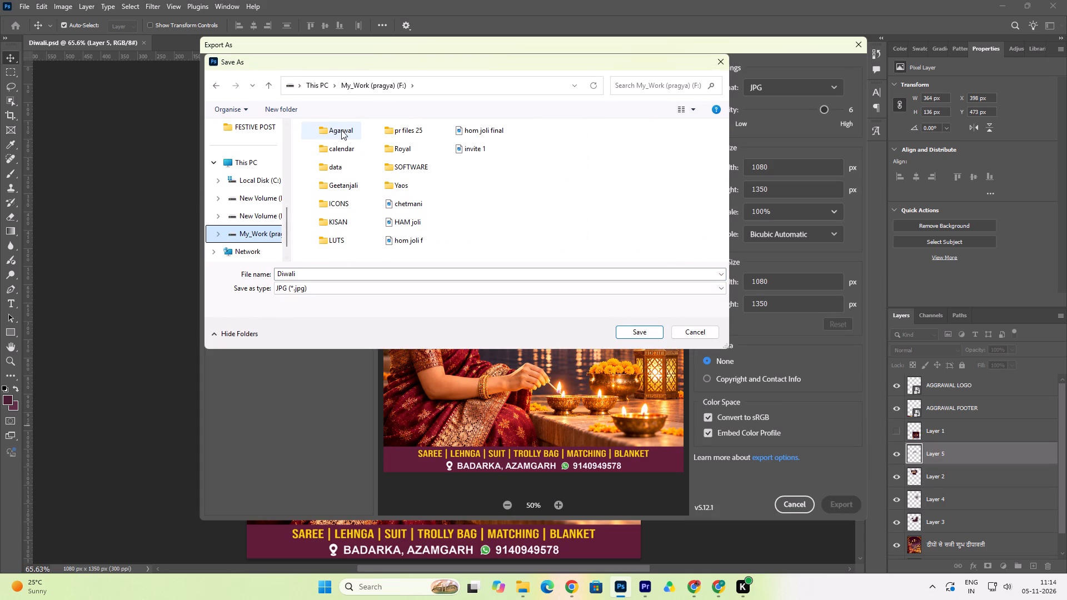
pyautogui.doubleClick(341, 130)
pyautogui.scroll(-4, 350, 242)
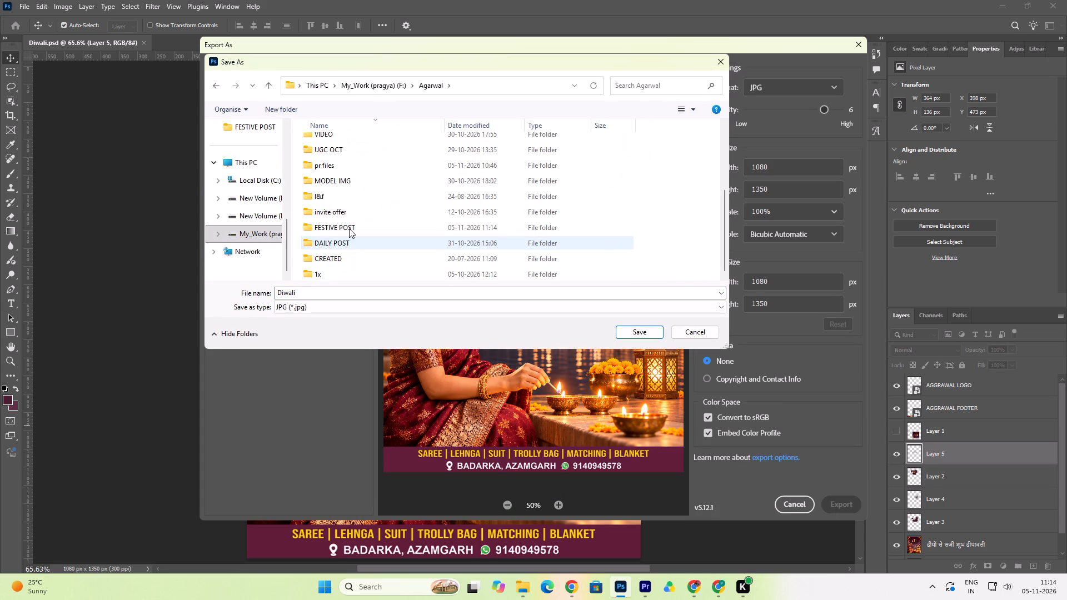
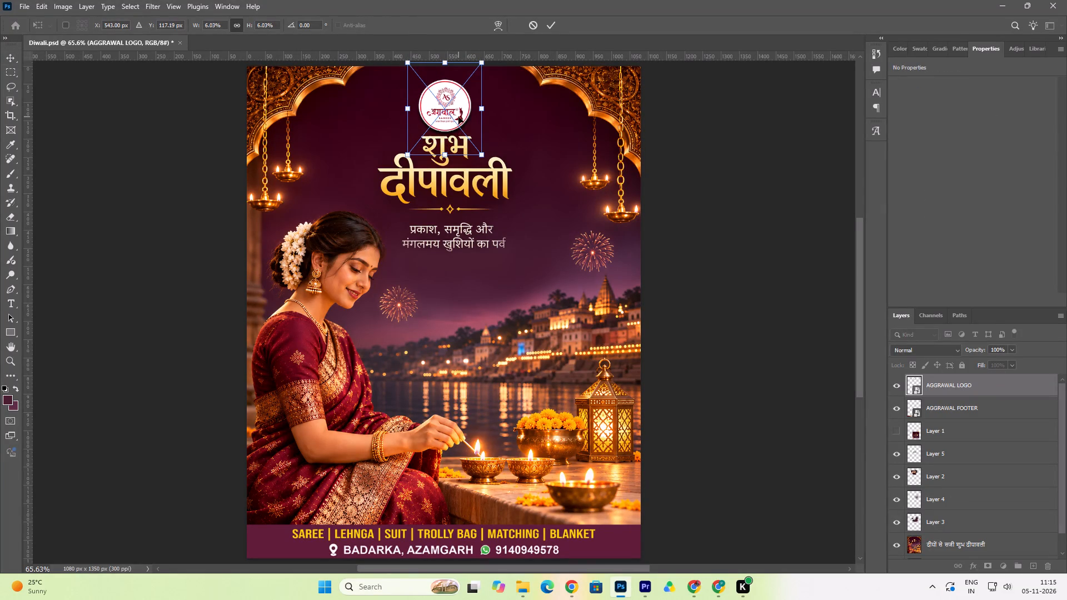
# Reposition the AGGRAWAL LOGO slightly higher and horizontally centred above the शुभ दीपावली heading, at X 540 px, Y about 106.5 px.
pyautogui.click(457, 114)
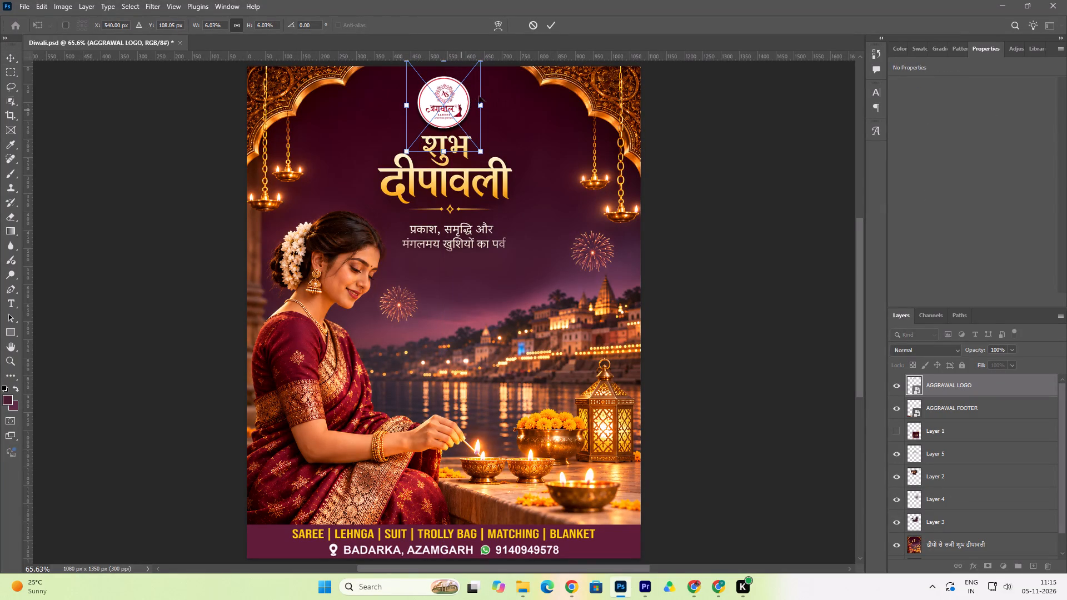
pyautogui.press('Up')
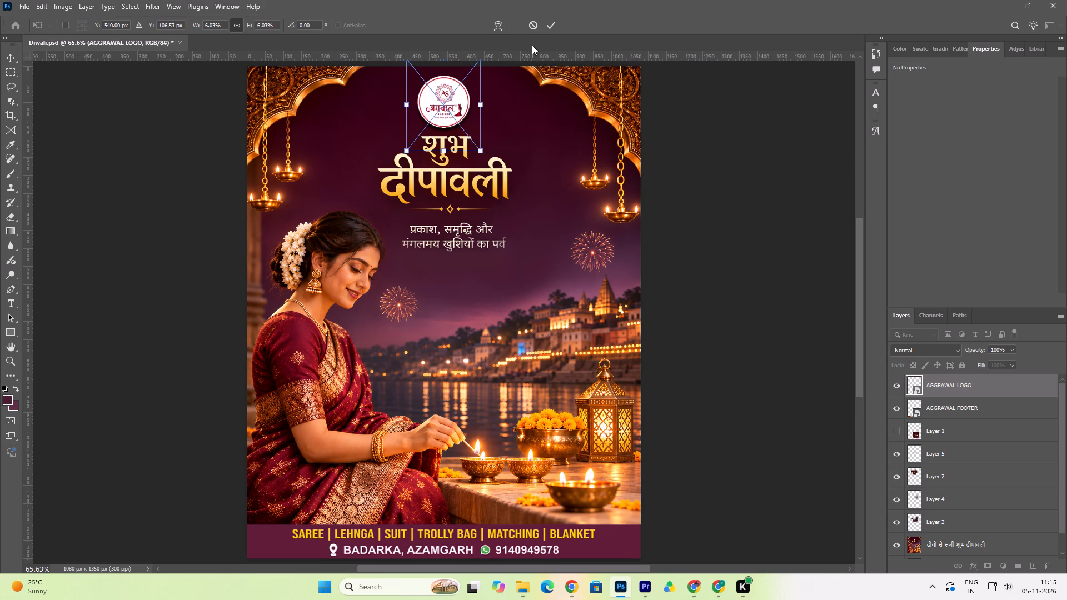
pyautogui.click(549, 27)
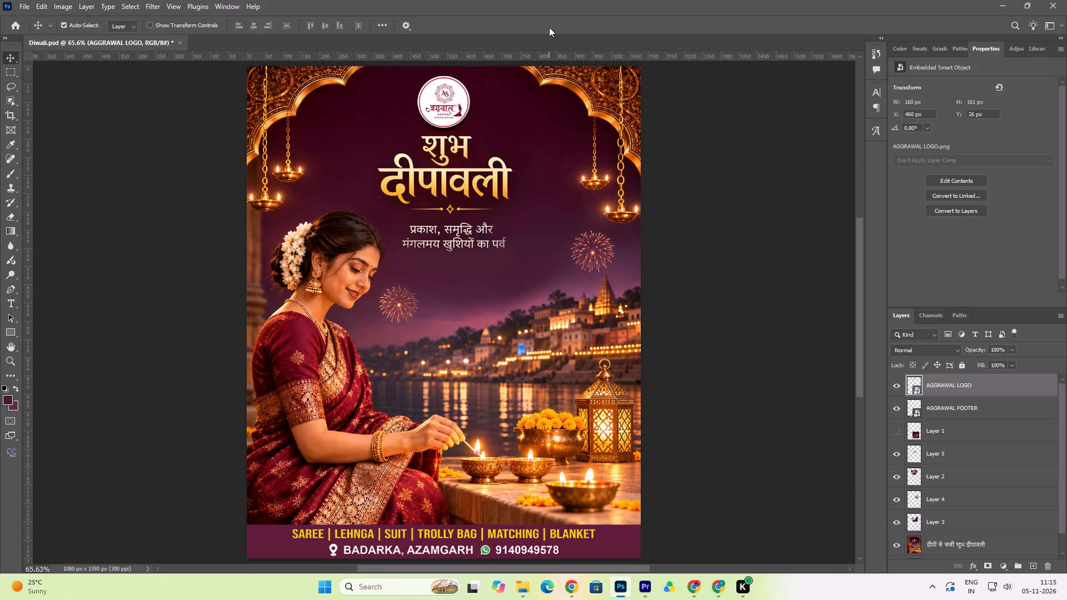
# Nudge the Agarwal logo up to a Y position of 22 px and save the Diwali document.
pyautogui.press('Up')
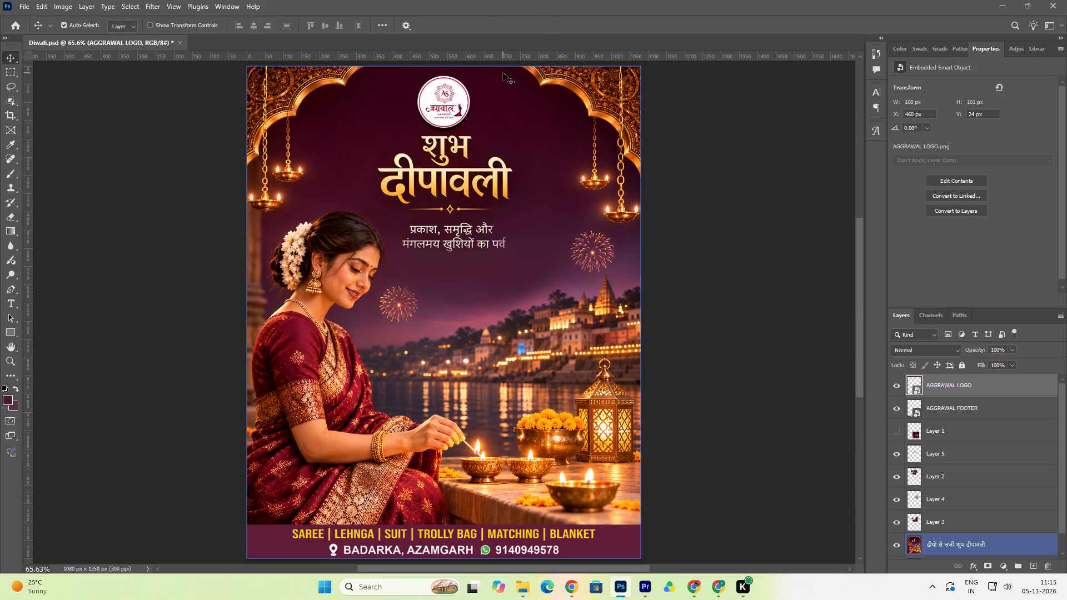
pyautogui.press('Up')
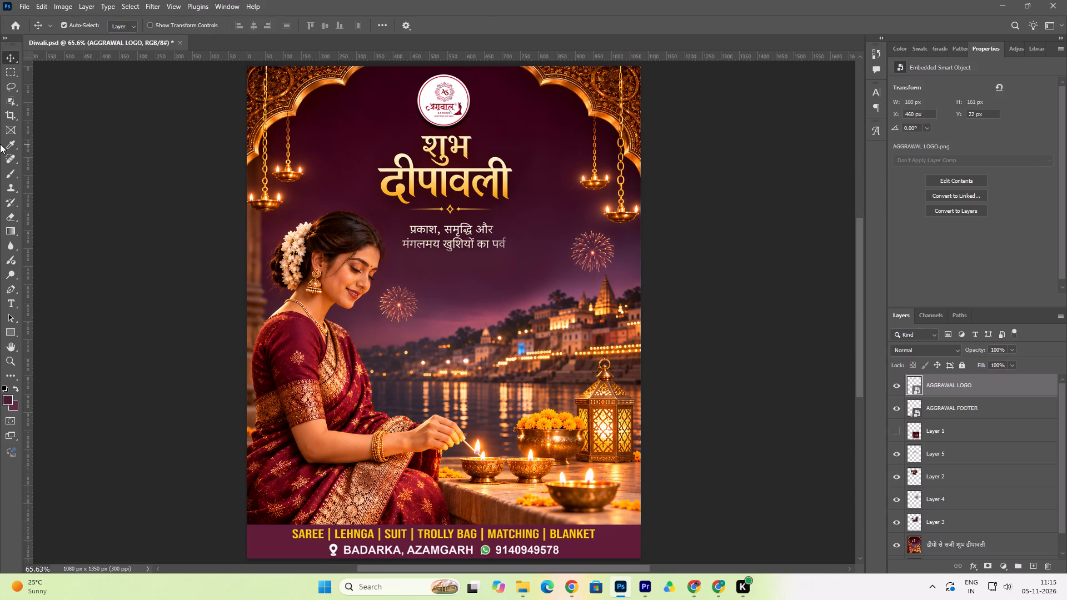
pyautogui.click(23, 2)
pyautogui.click(185, 187)
pyautogui.hotkey('ctrl', 's')
# Export the post as a 1080 x 1350 px JPG, picking the existing Diwali file in the FESTIVE POST folder as the save target.
pyautogui.click(26, 6)
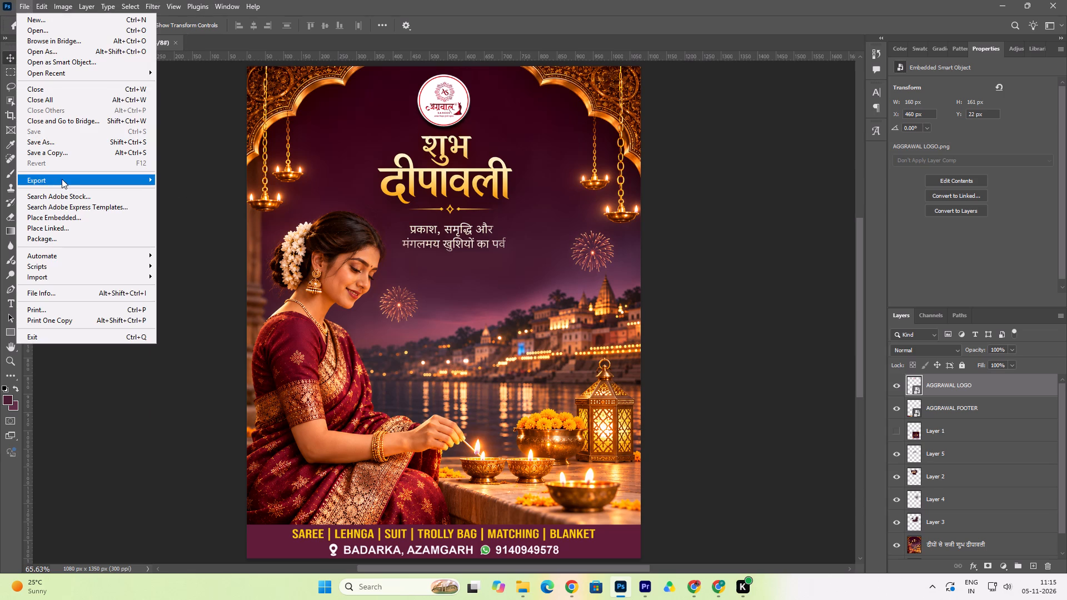
pyautogui.click(62, 179)
pyautogui.click(188, 188)
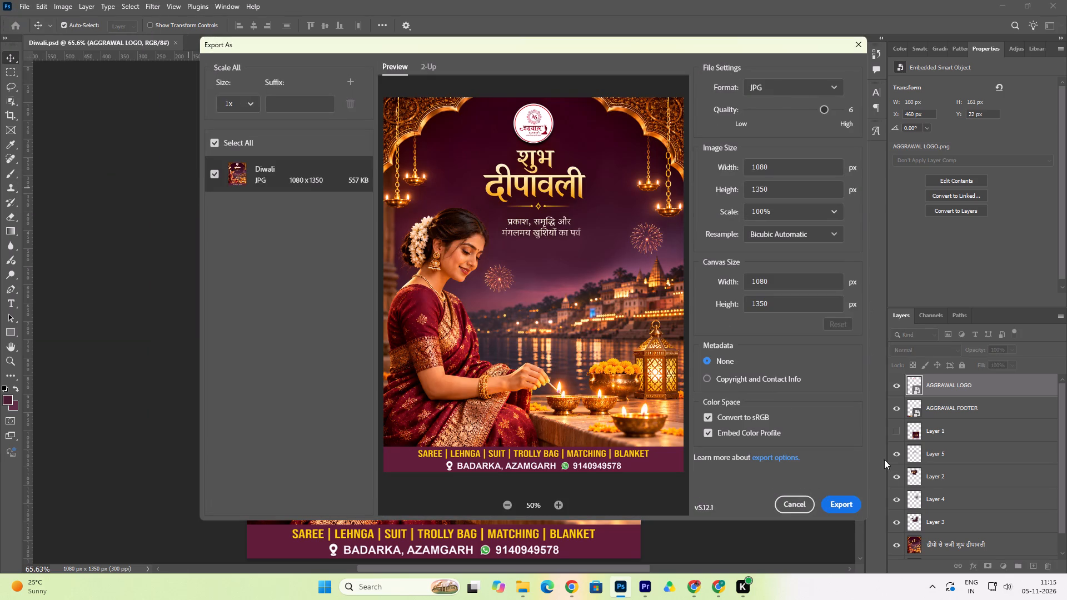
pyautogui.click(840, 506)
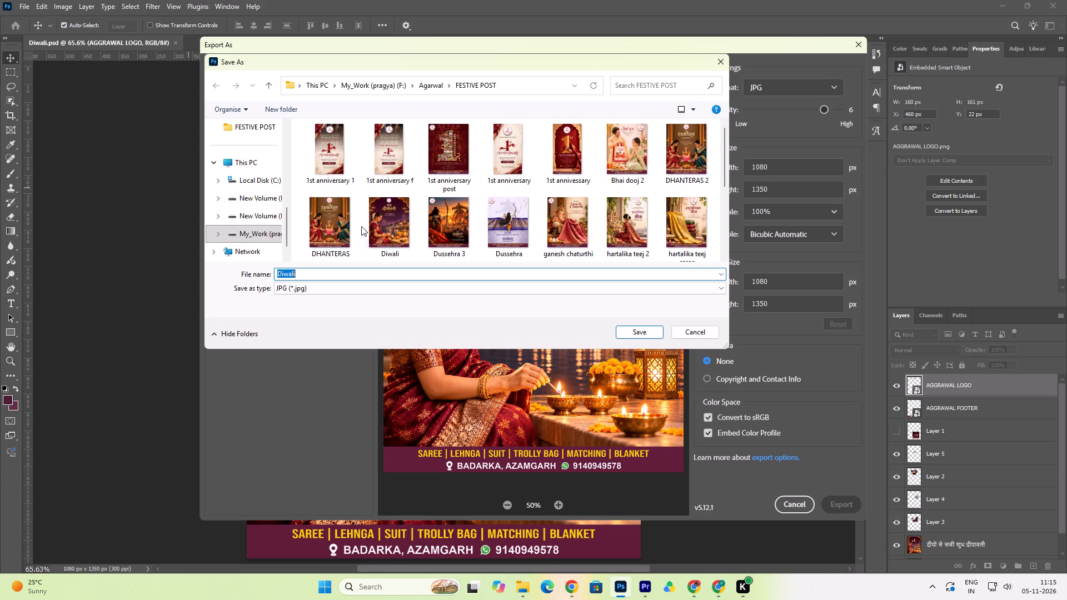
pyautogui.scroll(-5, 403, 233)
pyautogui.scroll(2, 391, 191)
pyautogui.click(392, 221)
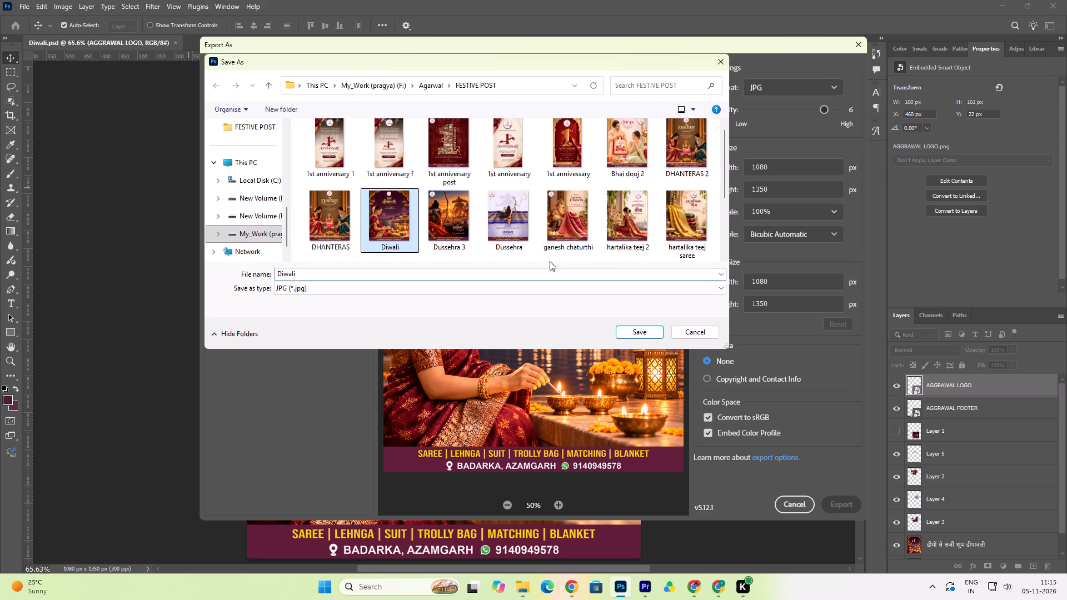